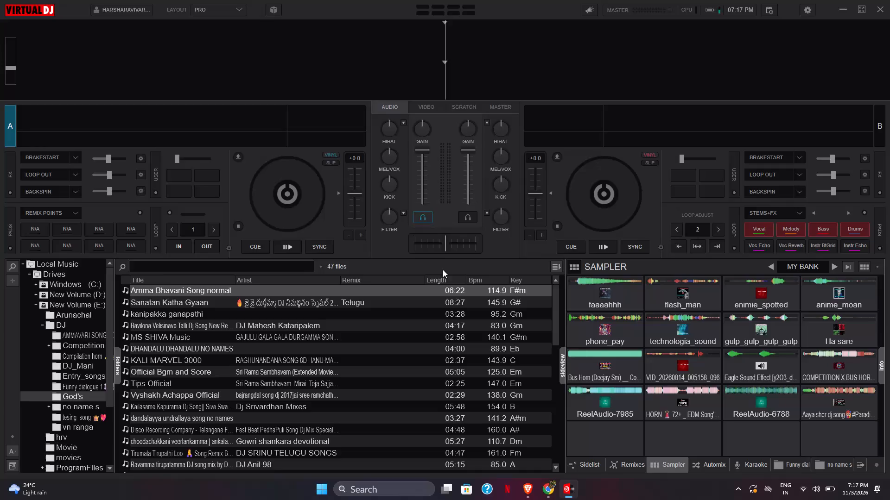
Switch to the Brave browser, pause the playing YouTube video and return to VirtualDJ.
{"action": "left_click", "coordinate": [521, 223]}
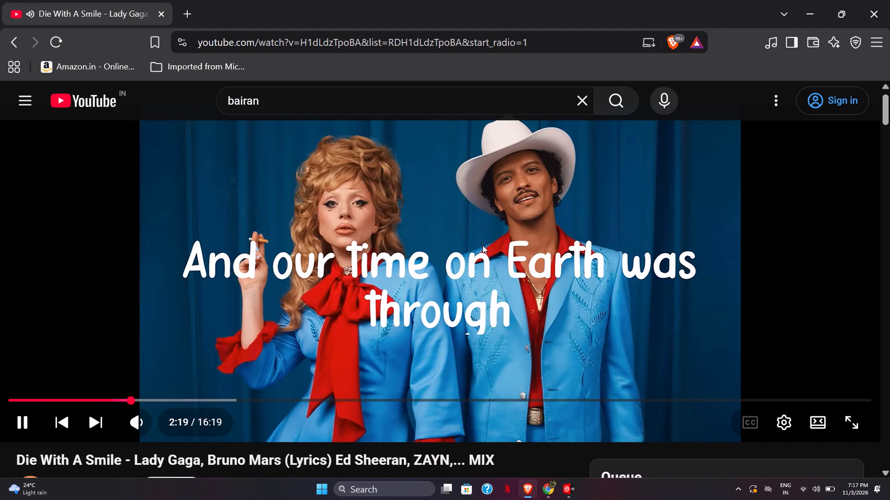
{"action": "left_click", "coordinate": [483, 245]}
{"action": "left_click", "coordinate": [525, 191]}
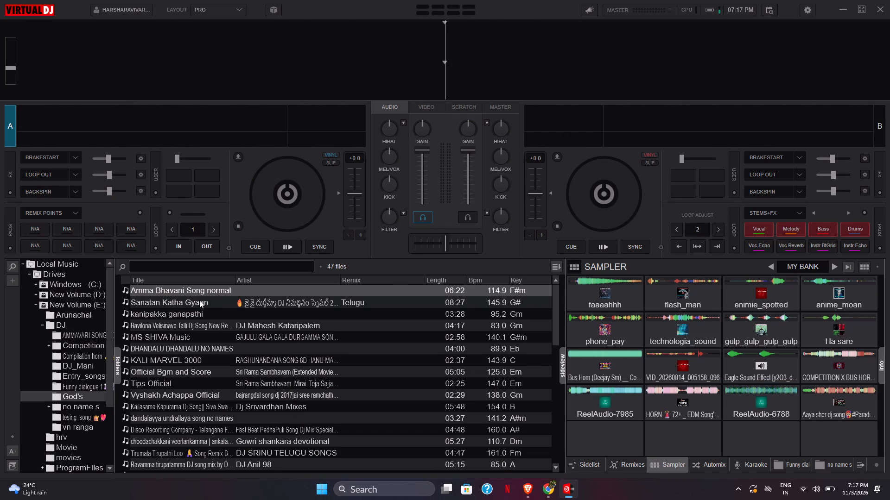
Load "kanipakka ganapathi" from the God's folder onto deck A and start it, pausing and resuming playback once.
{"action": "left_click_drag", "start_coordinate": [176, 318], "coordinate": [254, 196]}
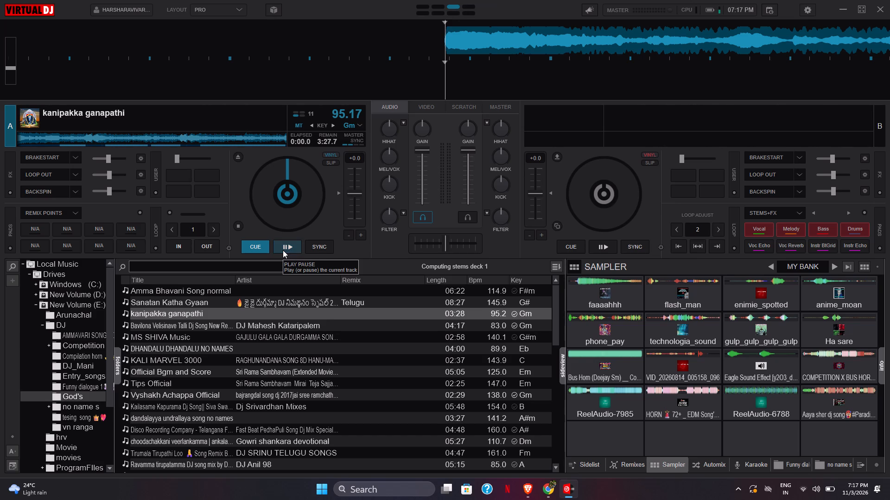
{"action": "left_click", "coordinate": [283, 250]}
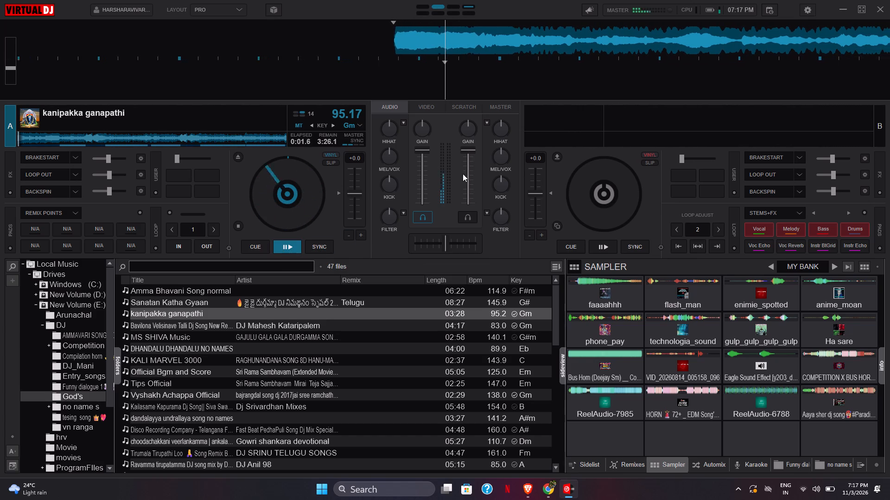
{"action": "left_click", "coordinate": [293, 246]}
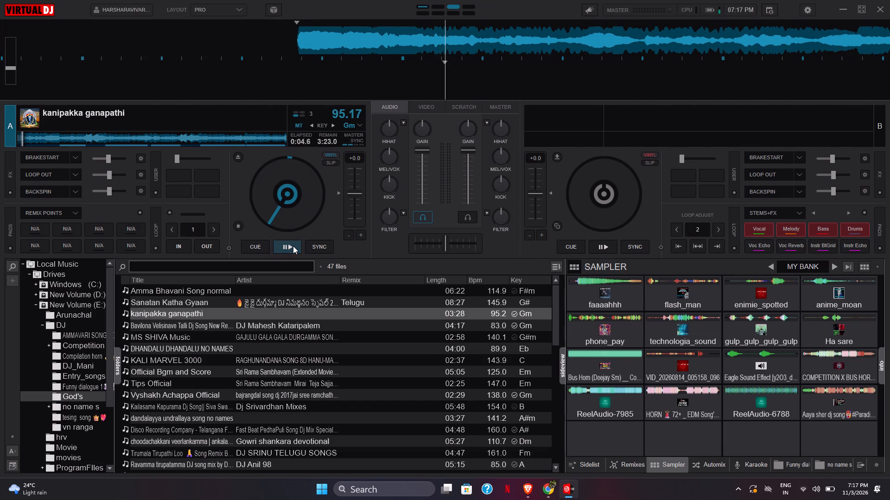
{"action": "left_click", "coordinate": [293, 246]}
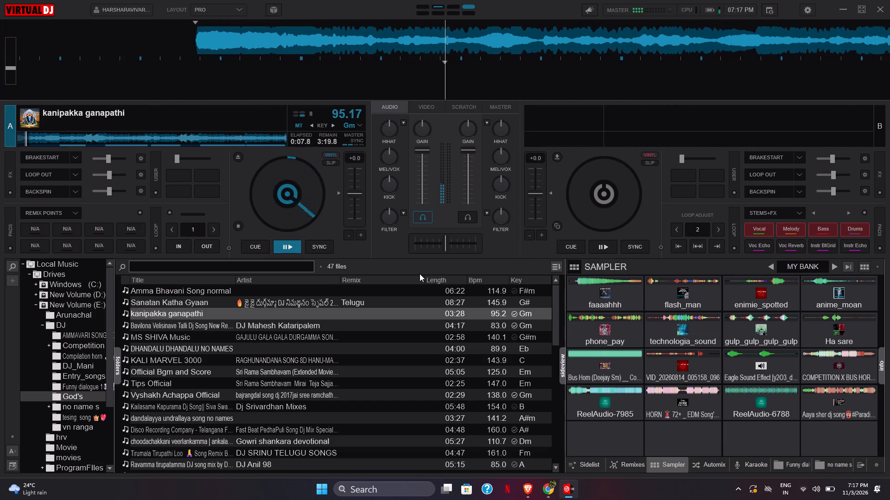
Trigger the technologia_sound sample from MY BANK over deck A's track.
{"action": "left_click", "coordinate": [660, 327]}
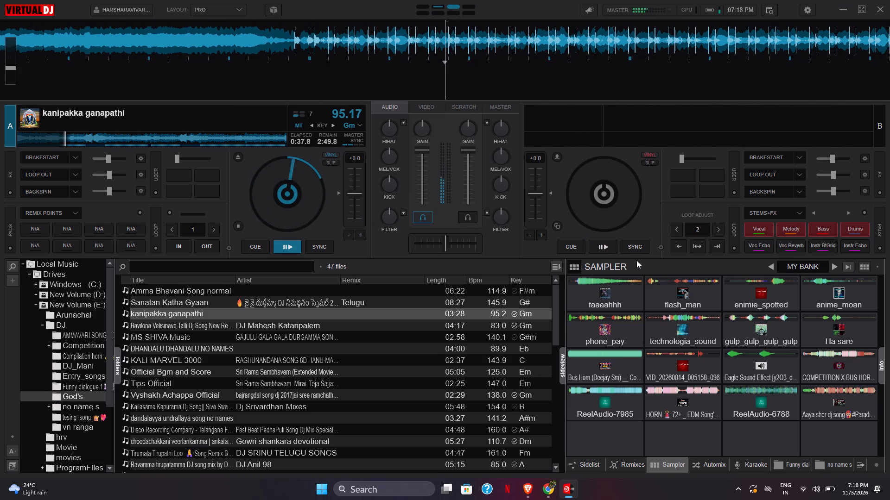
Play and stop the Air Horn sample from the AUDIO FX bank, returning the sampler to MY BANK.
{"action": "left_click", "coordinate": [835, 263]}
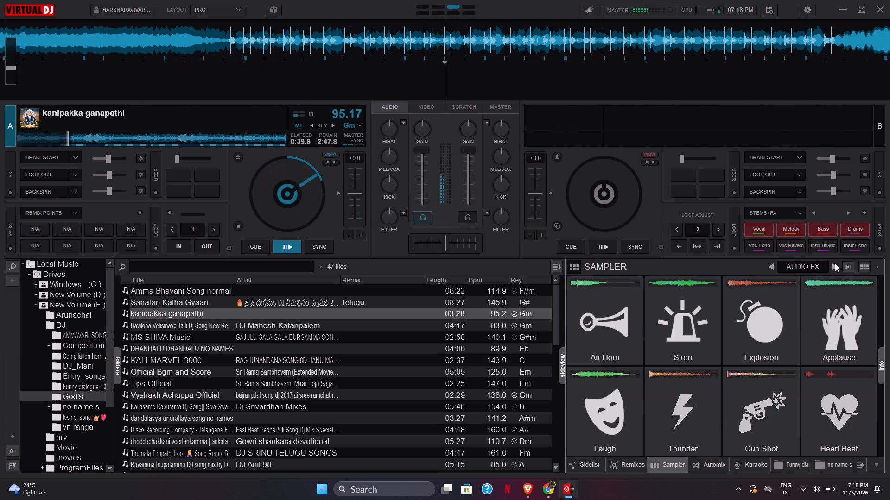
{"action": "left_click", "coordinate": [593, 333]}
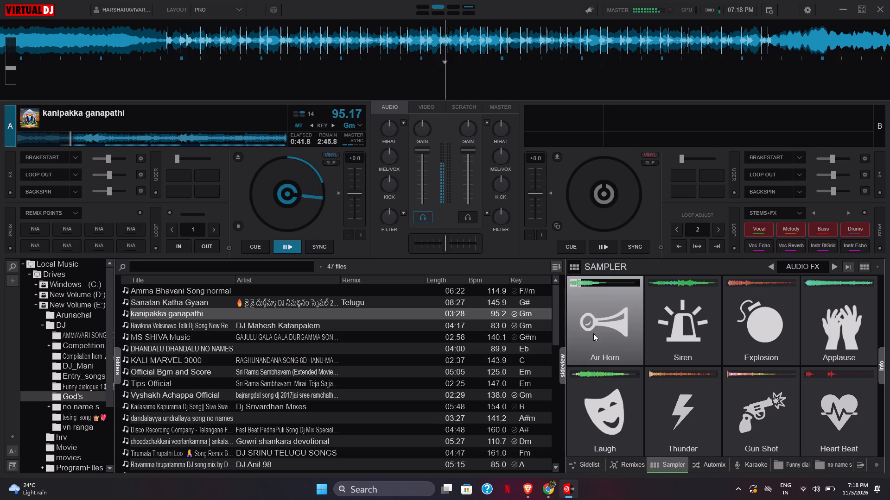
{"action": "left_click", "coordinate": [593, 333]}
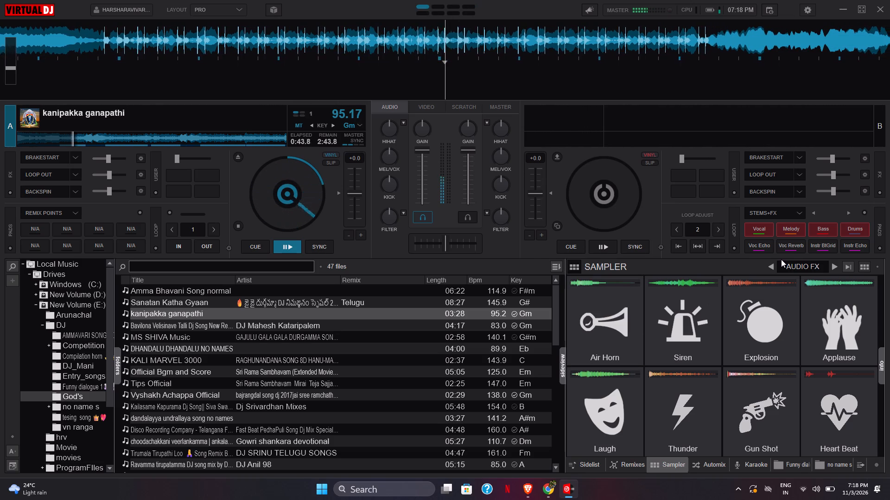
{"action": "left_click", "coordinate": [772, 267]}
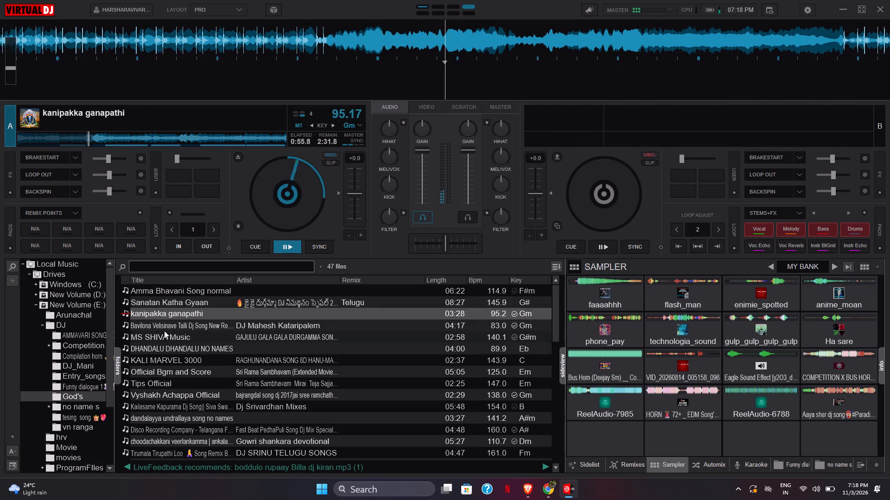
Load "dandalayya undrallaya song no names" onto deck B, start it and crossfade fully from deck A to deck B.
{"action": "scroll", "coordinate": [162, 387], "scroll_direction": "down", "scroll_amount": 1}
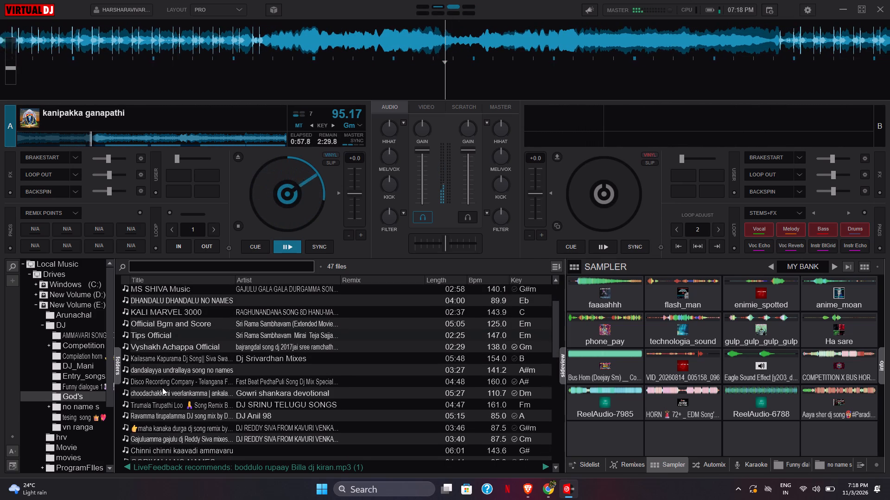
{"action": "left_click_drag", "start_coordinate": [173, 368], "coordinate": [594, 198]}
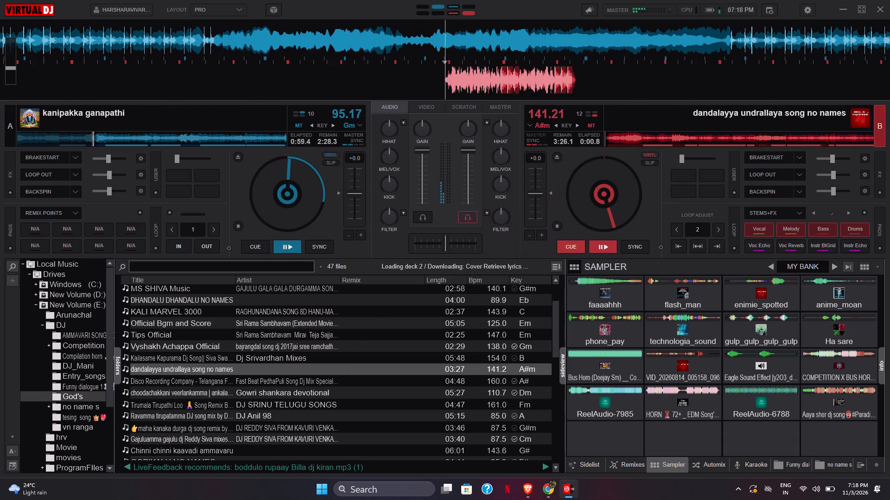
{"action": "left_click_drag", "start_coordinate": [598, 245], "coordinate": [445, 237]}
{"action": "left_click_drag", "start_coordinate": [445, 237], "coordinate": [576, 245]}
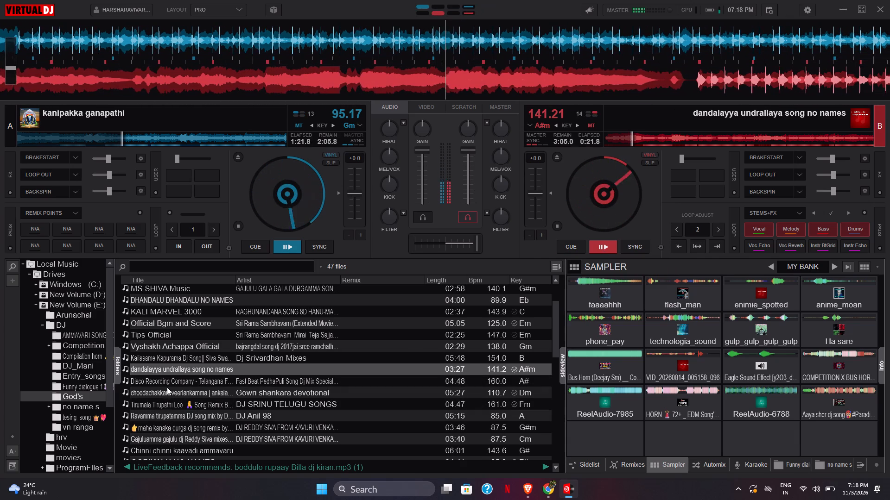
Load "Bavilona Velisinave Talli Dj Song New Remix 2022" onto deck A, start it and crossfade fully to deck A.
{"action": "scroll", "coordinate": [166, 395], "scroll_direction": "down", "scroll_amount": 2}
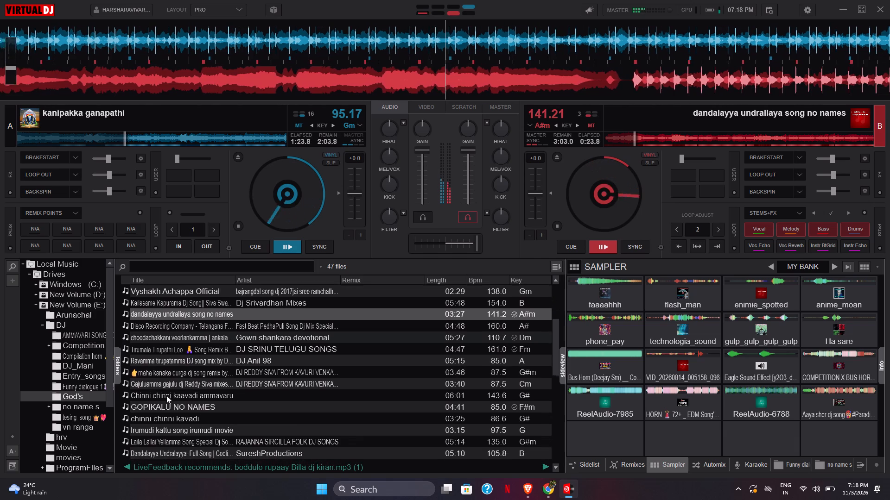
{"action": "scroll", "coordinate": [166, 395], "scroll_direction": "down", "scroll_amount": 2}
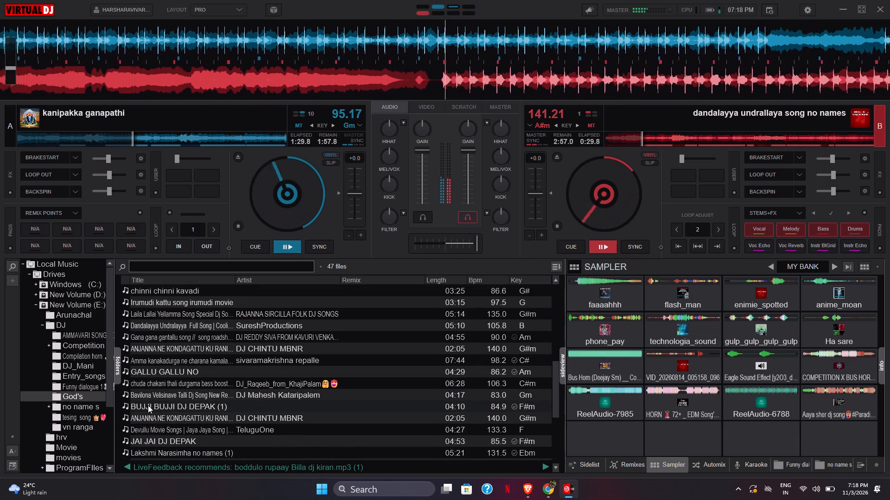
{"action": "scroll", "coordinate": [148, 405], "scroll_direction": "down", "scroll_amount": 2}
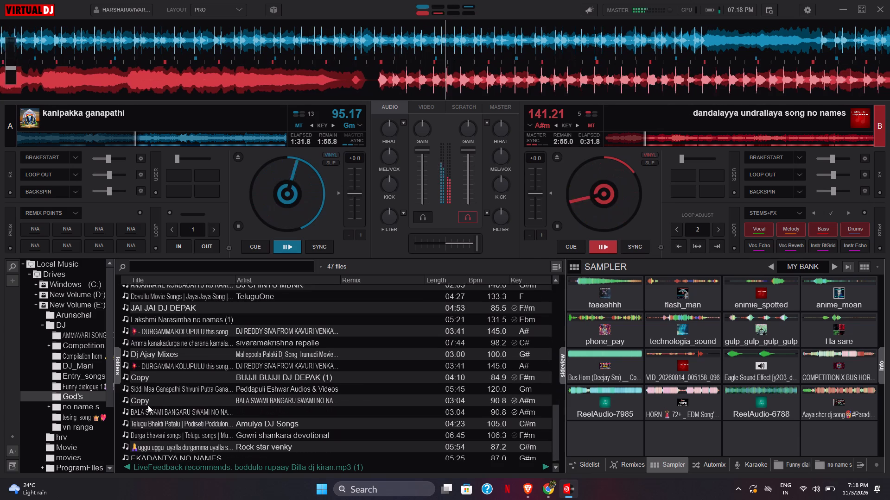
{"action": "scroll", "coordinate": [148, 405], "scroll_direction": "down", "scroll_amount": 2}
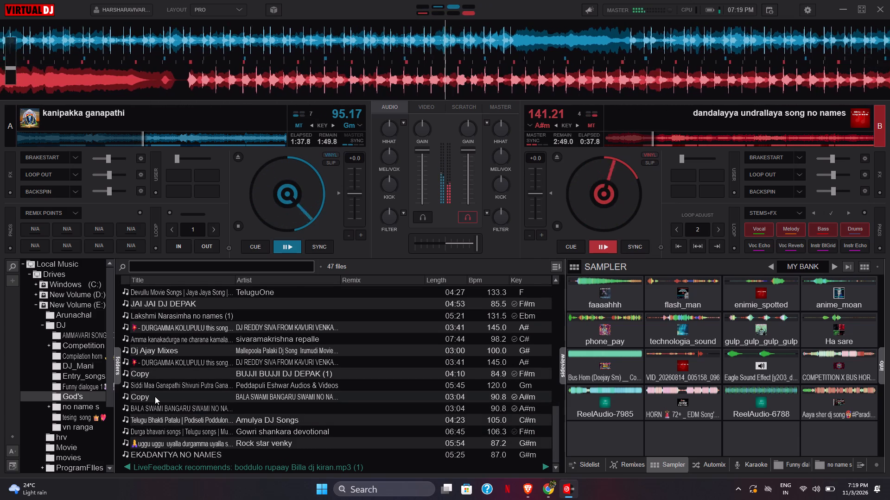
{"action": "scroll", "coordinate": [155, 396], "scroll_direction": "up", "scroll_amount": 4}
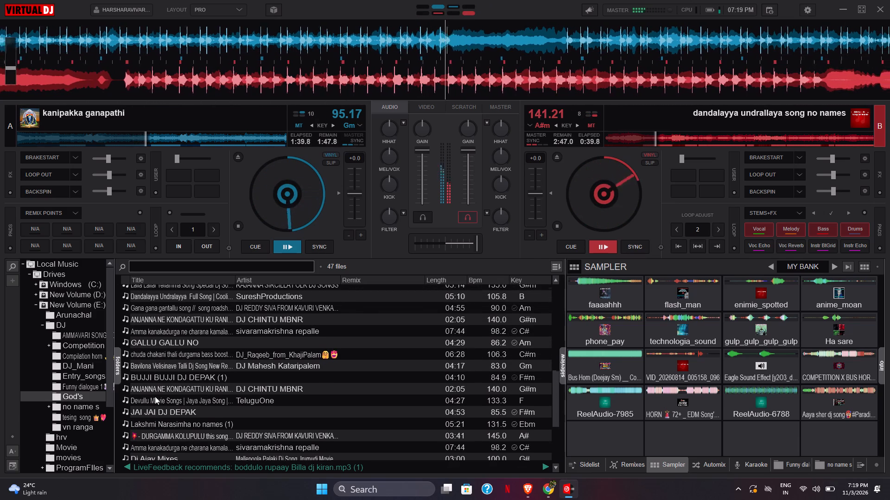
{"action": "left_click_drag", "start_coordinate": [158, 364], "coordinate": [279, 200]}
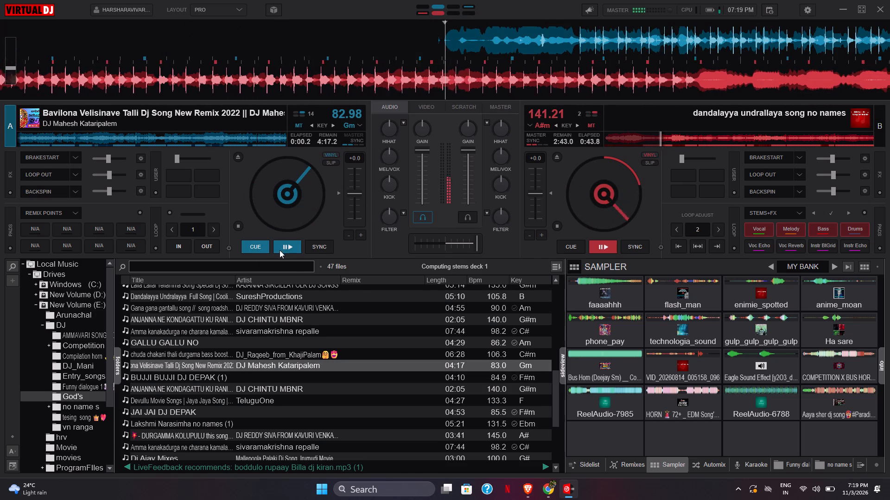
{"action": "left_click", "coordinate": [280, 250]}
{"action": "left_click_drag", "start_coordinate": [477, 249], "coordinate": [396, 258]}
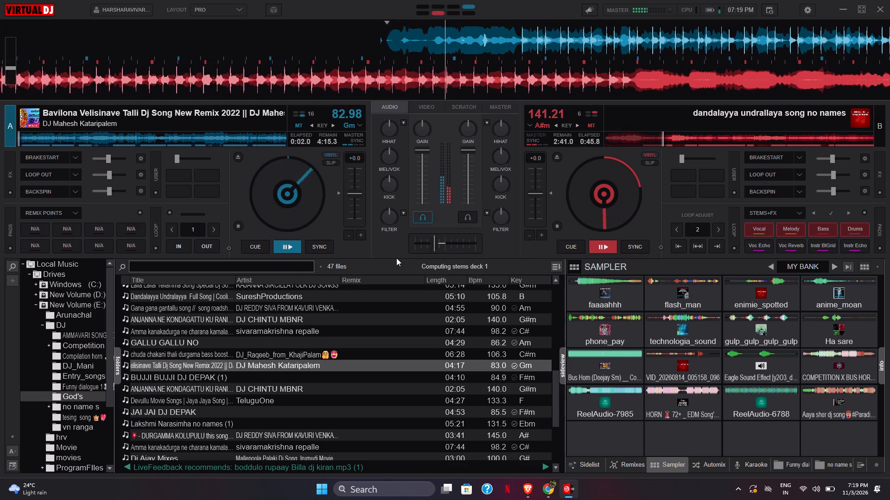
{"action": "left_click_drag", "start_coordinate": [396, 258], "coordinate": [166, 356]}
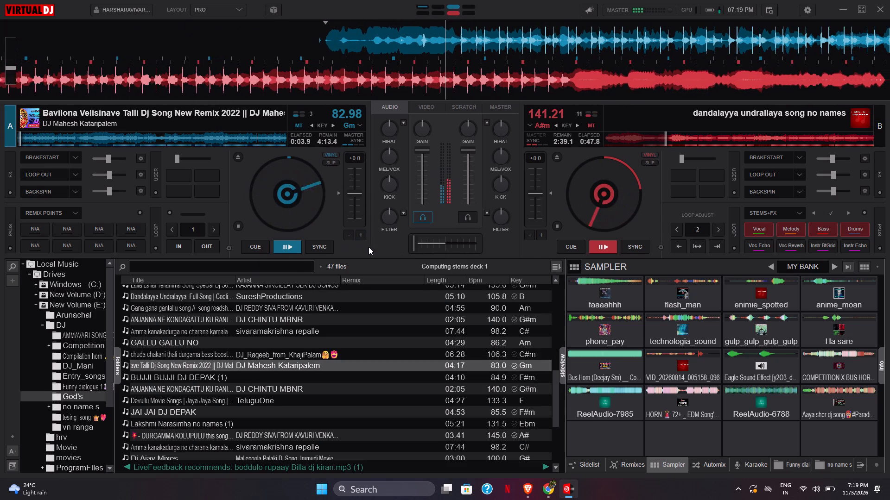
Load "Atadukundam Dj Song" from the DJ_Mani folder onto deck B, start it and crossfade fully to deck B.
{"action": "scroll", "coordinate": [56, 368], "scroll_direction": "down", "scroll_amount": 1}
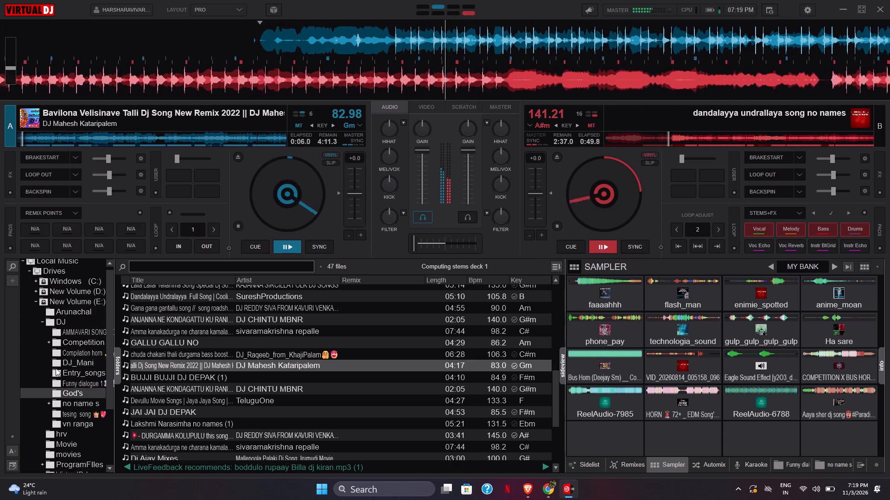
{"action": "scroll", "coordinate": [56, 368], "scroll_direction": "down", "scroll_amount": 1}
{"action": "left_click", "coordinate": [75, 360]}
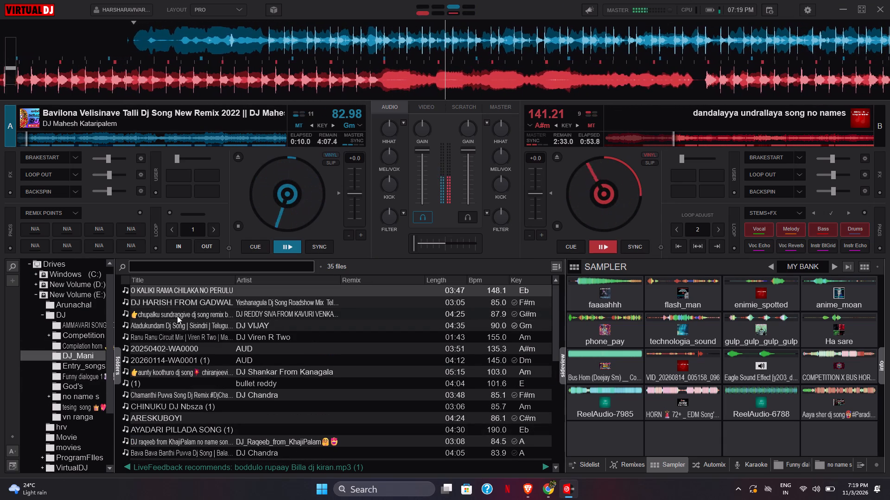
{"action": "left_click_drag", "start_coordinate": [174, 324], "coordinate": [588, 183]}
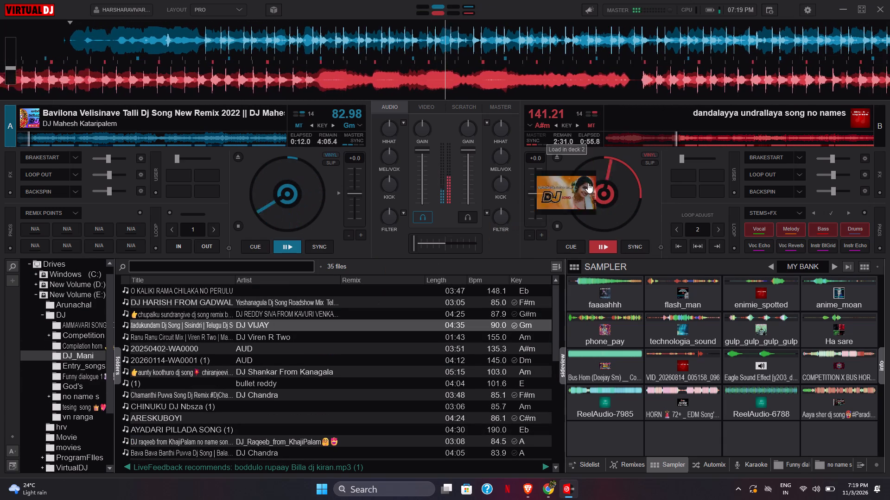
{"action": "left_click_drag", "start_coordinate": [588, 183], "coordinate": [609, 183]}
{"action": "left_click", "coordinate": [593, 243]}
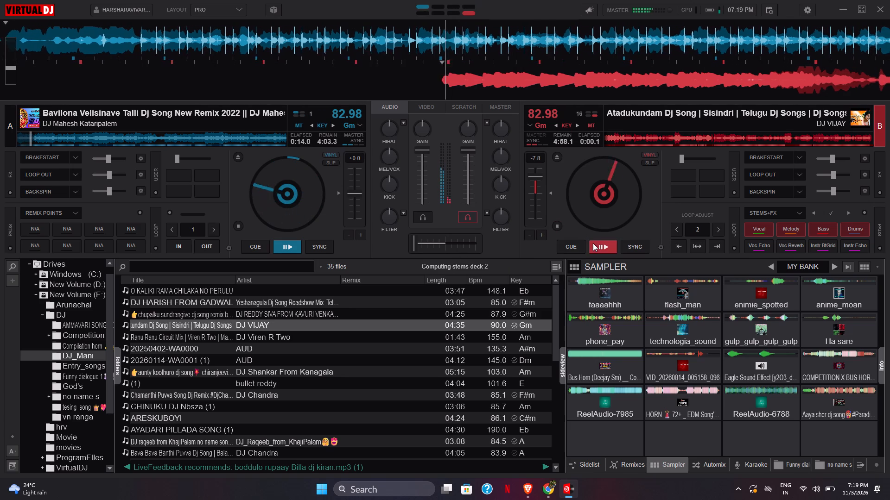
{"action": "left_click_drag", "start_coordinate": [415, 239], "coordinate": [640, 273]}
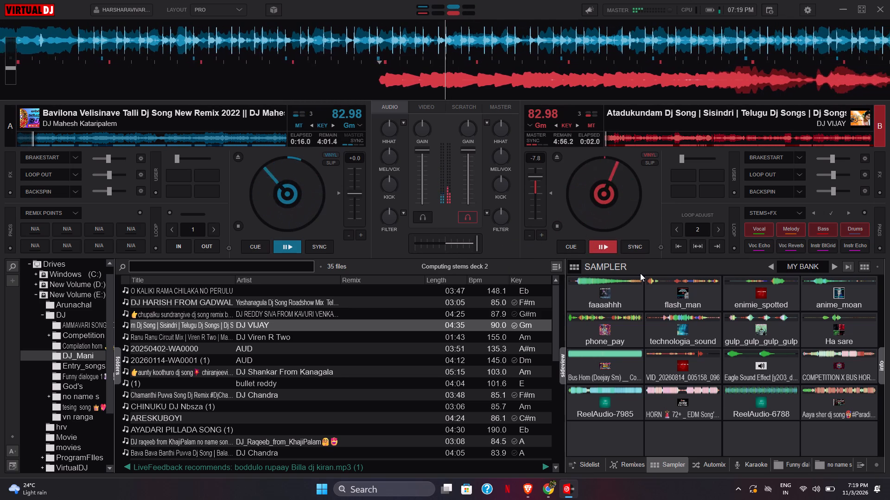
Trigger the faaaahhh, flash_man, anime_moan and technologia_sound samples over deck B's track, pausing deck A in between.
{"action": "left_click", "coordinate": [590, 293]}
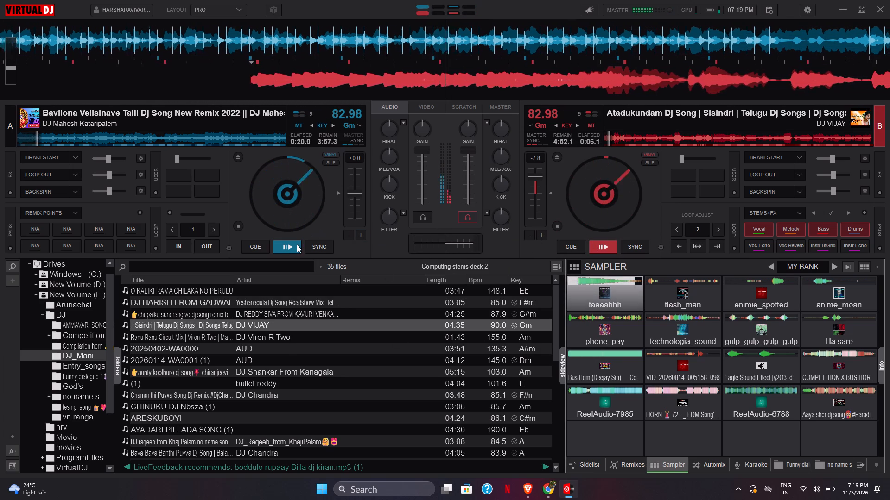
{"action": "left_click", "coordinate": [291, 246]}
{"action": "left_click", "coordinate": [658, 285]}
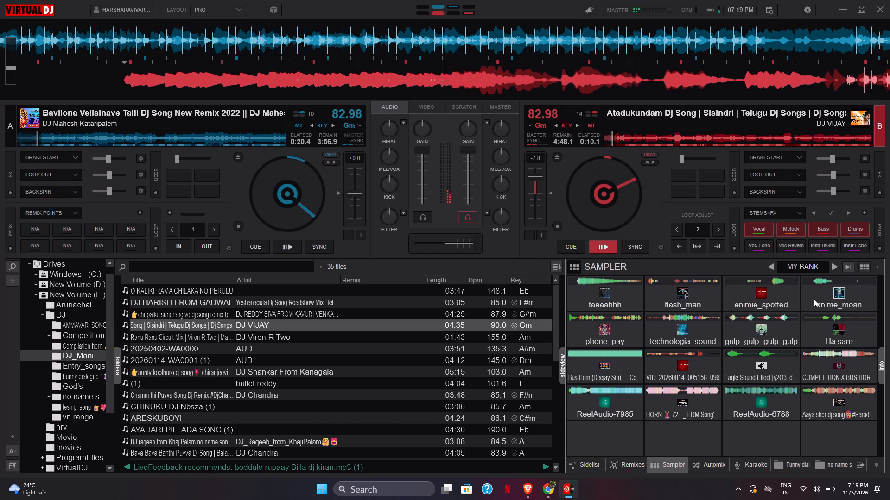
{"action": "left_click", "coordinate": [827, 300]}
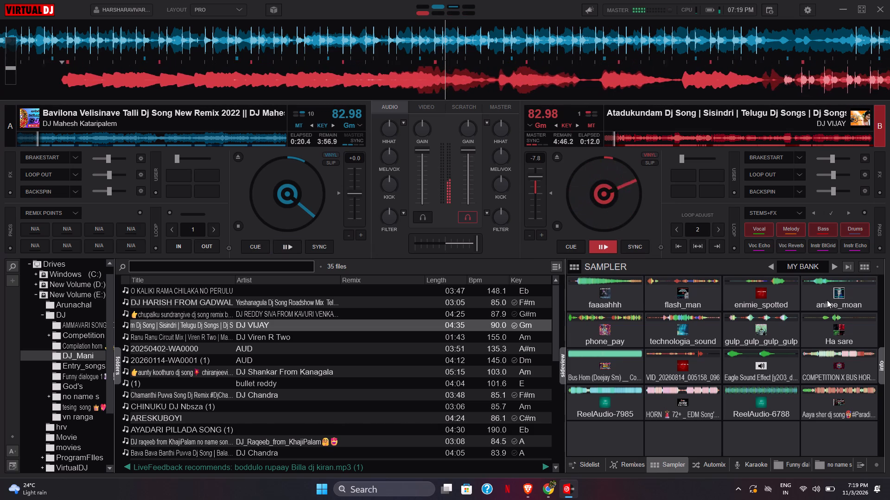
{"action": "left_click", "coordinate": [827, 300]}
{"action": "left_click", "coordinate": [708, 337]}
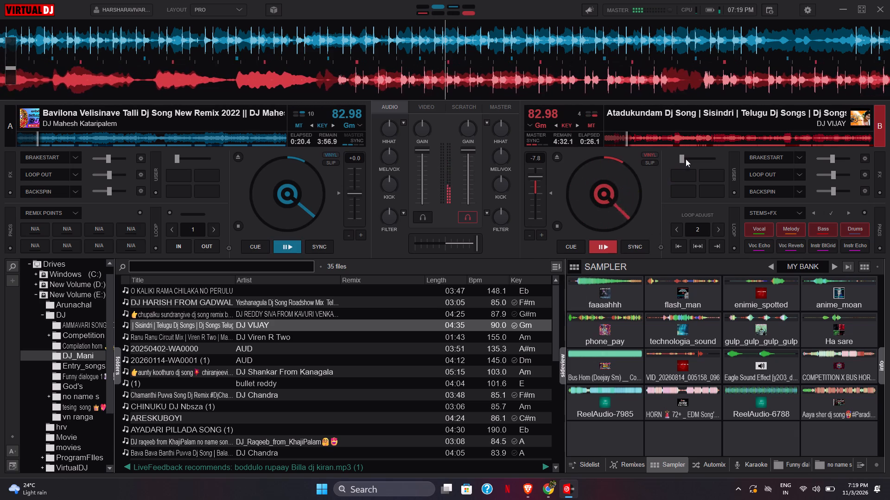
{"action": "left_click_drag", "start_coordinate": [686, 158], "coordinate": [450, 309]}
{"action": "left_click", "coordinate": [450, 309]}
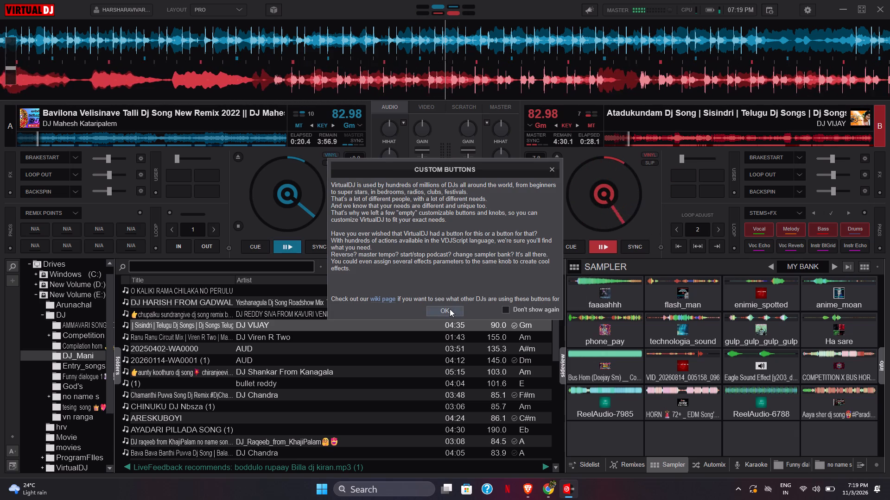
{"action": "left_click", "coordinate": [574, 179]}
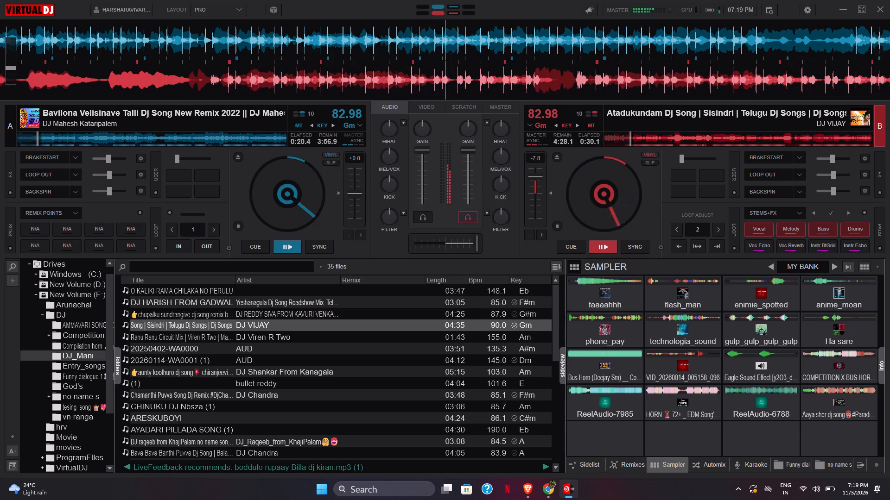
Set deck B's pitch to +0.0 so its track plays at 90.00 BPM.
{"action": "left_click_drag", "start_coordinate": [530, 177], "coordinate": [530, 186]}
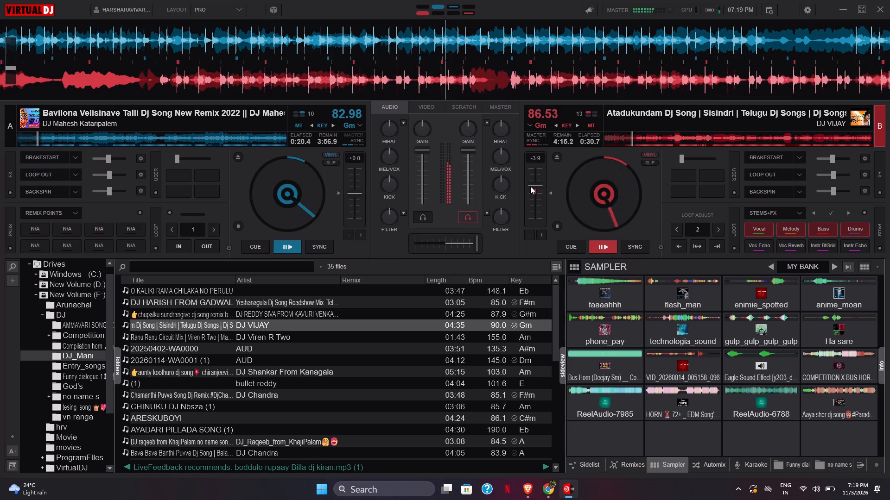
{"action": "left_click_drag", "start_coordinate": [530, 186], "coordinate": [530, 194]}
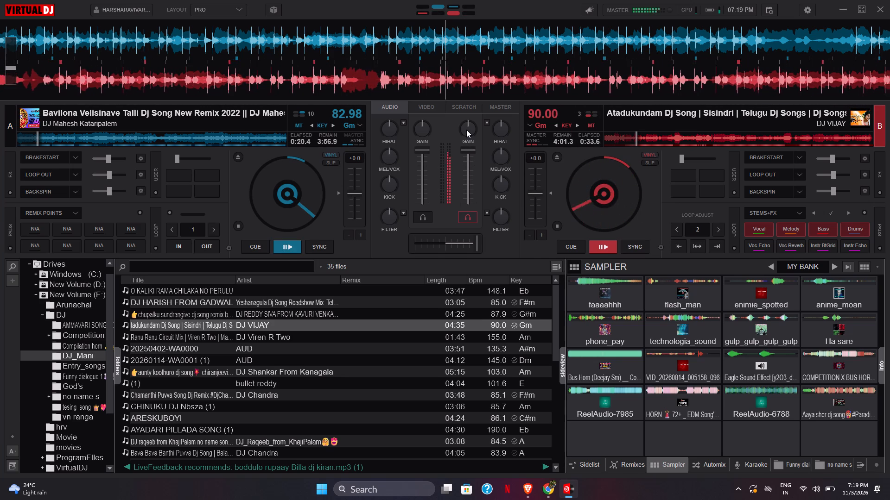
Adjust deck B's gain to about 7.
{"action": "left_click_drag", "start_coordinate": [466, 130], "coordinate": [471, 116]}
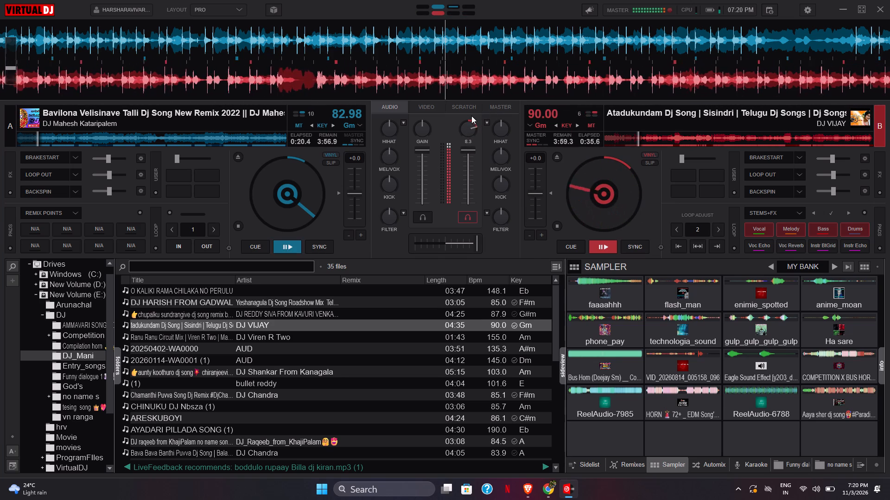
{"action": "left_click_drag", "start_coordinate": [471, 116], "coordinate": [462, 118]}
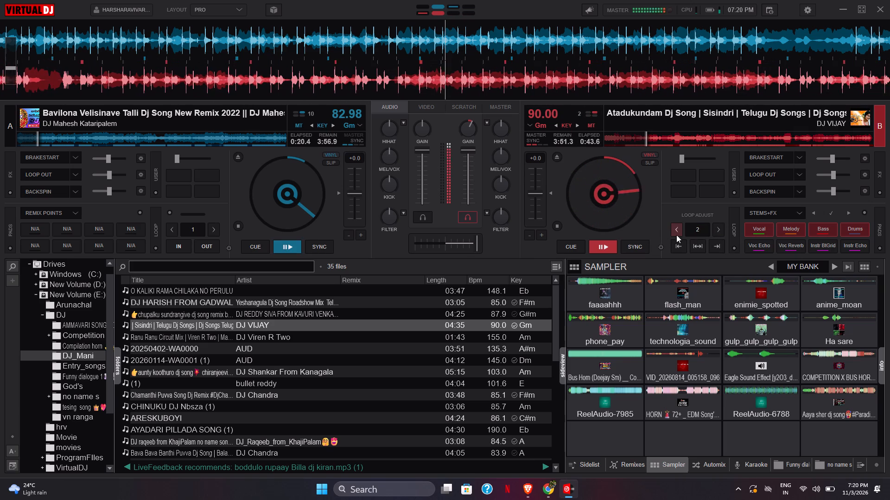
Check the keyboard mappings in the controllers settings and close the settings window.
{"action": "left_click", "coordinate": [808, 6]}
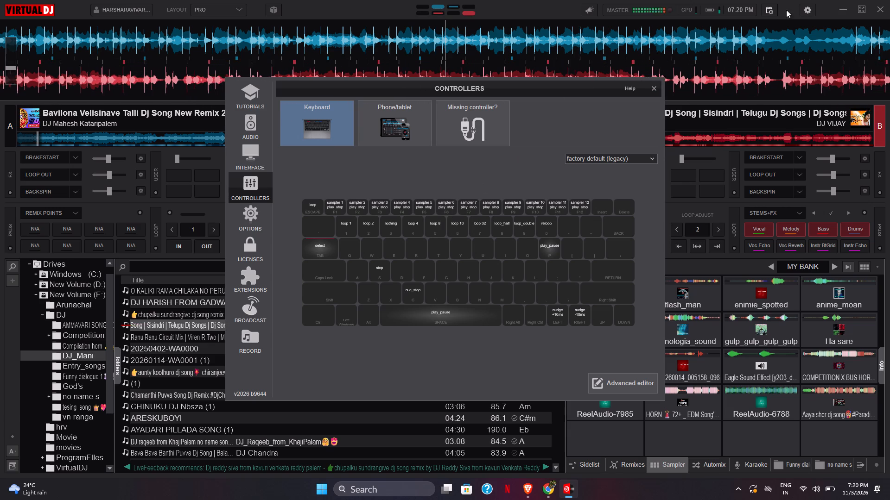
{"action": "left_click", "coordinate": [810, 11]}
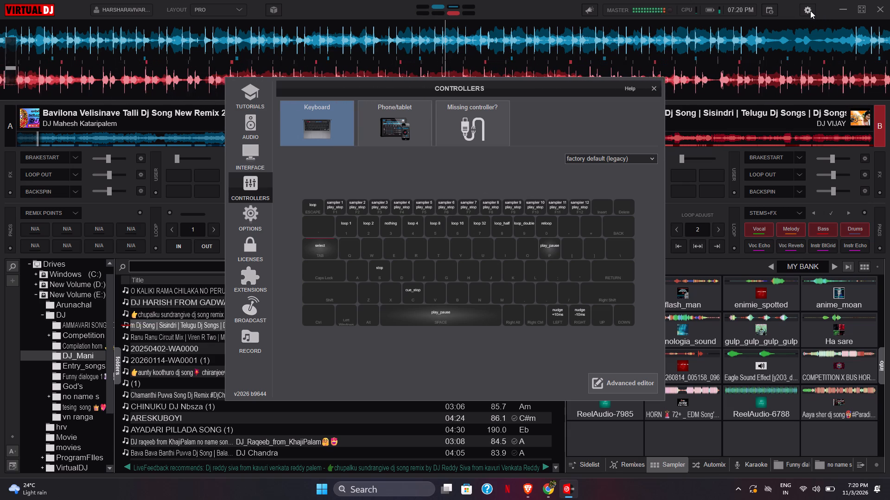
{"action": "left_click", "coordinate": [660, 87]}
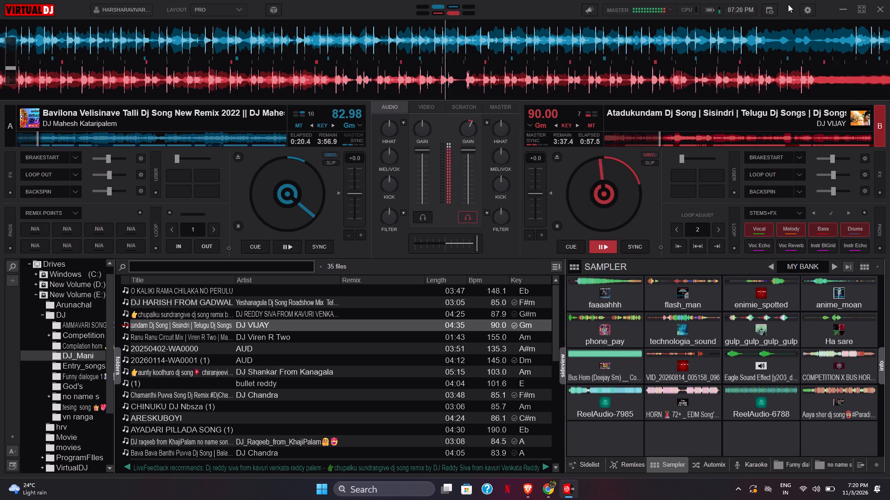
Toggle a 1-beat loop on and off repeatedly on deck B's playing track.
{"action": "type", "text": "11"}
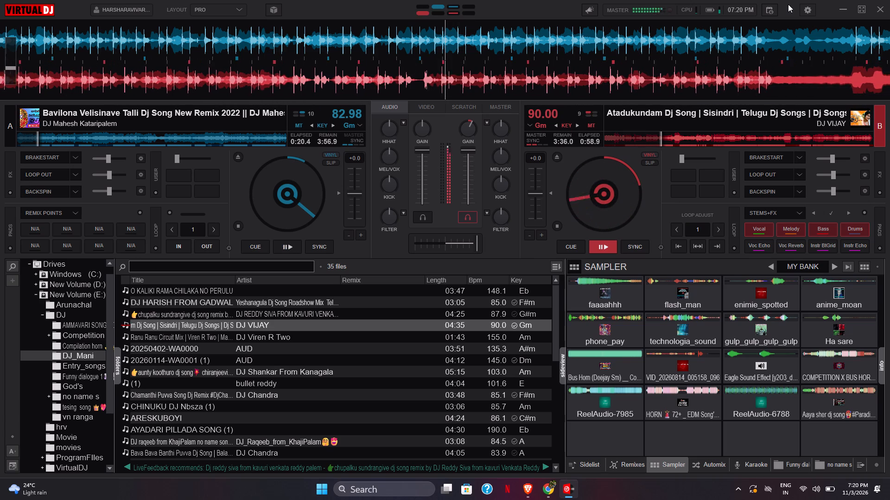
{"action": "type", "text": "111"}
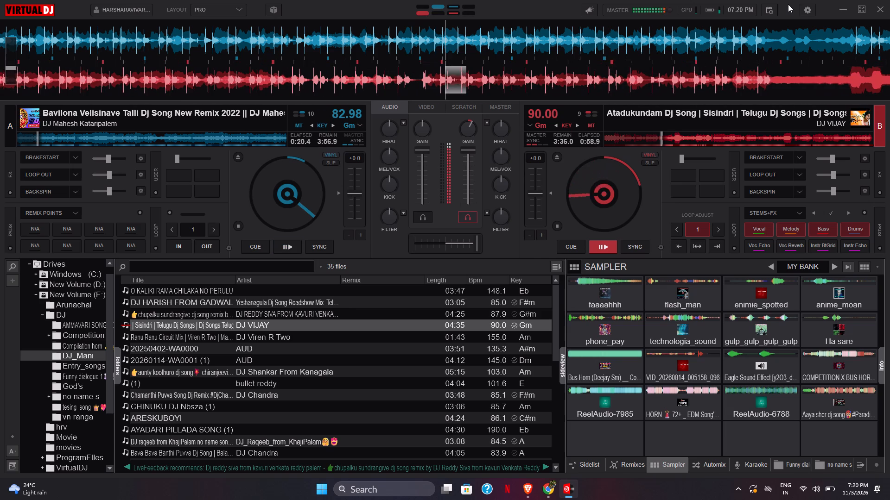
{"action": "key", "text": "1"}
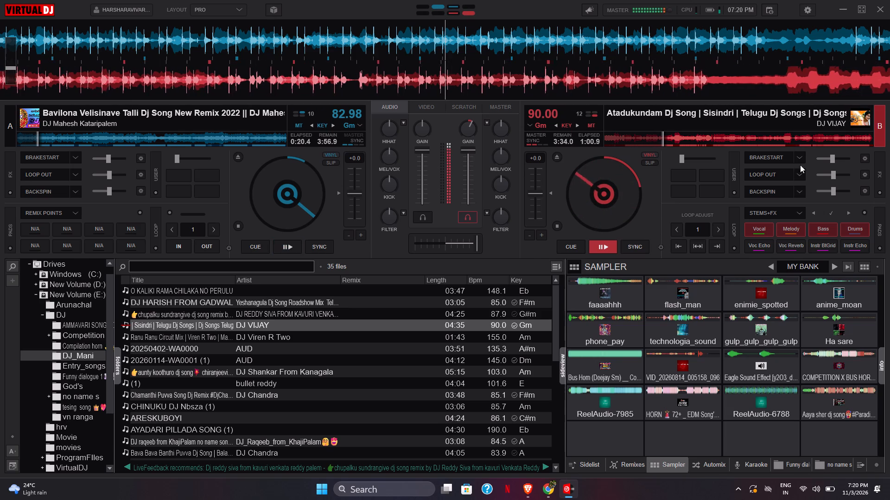
Trigger the anime_moan, Ha sare, Eagle Sound Effect and gulp_gulp_gulp_gulp samples over deck B's track.
{"action": "left_click", "coordinate": [828, 295]}
{"action": "left_click", "coordinate": [830, 338]}
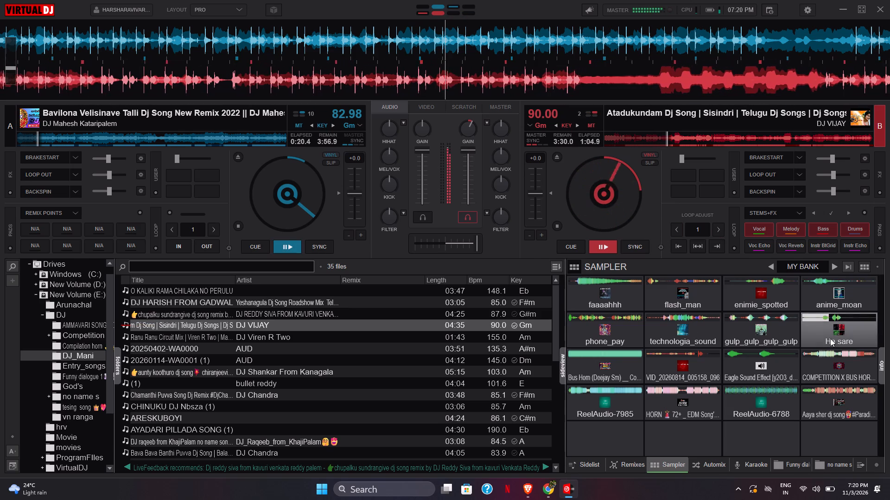
{"action": "left_click", "coordinate": [754, 372]}
{"action": "left_click", "coordinate": [756, 314]}
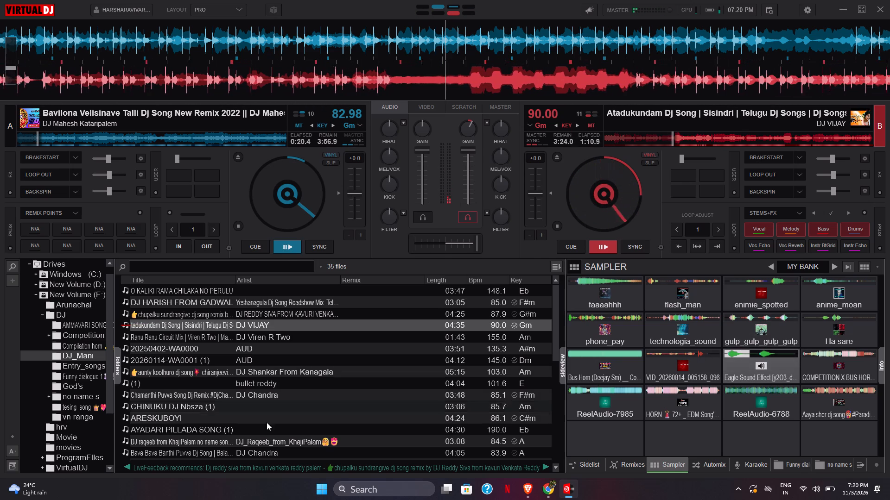
Load "ARESKUBOYI" onto deck A, start it, crossfade fully to deck A and pause deck B.
{"action": "left_click_drag", "start_coordinate": [184, 417], "coordinate": [277, 220]}
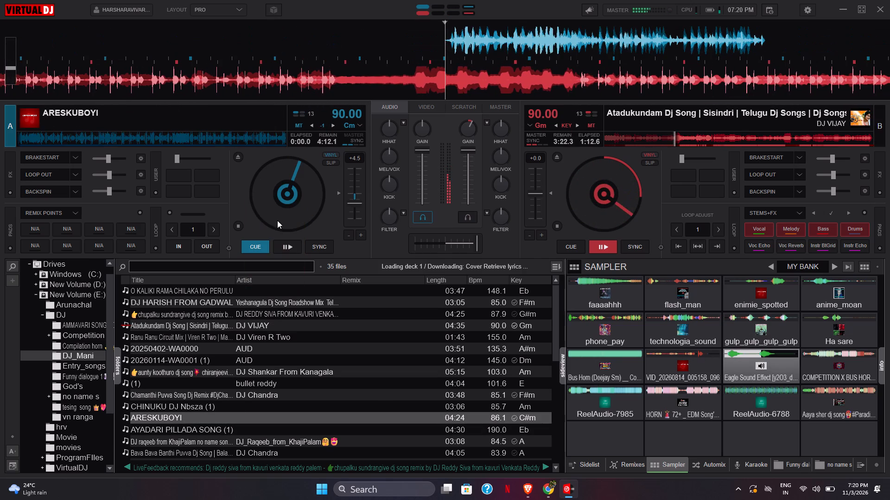
{"action": "left_click", "coordinate": [280, 250]}
{"action": "left_click_drag", "start_coordinate": [455, 242], "coordinate": [300, 289]}
{"action": "left_click", "coordinate": [605, 242]}
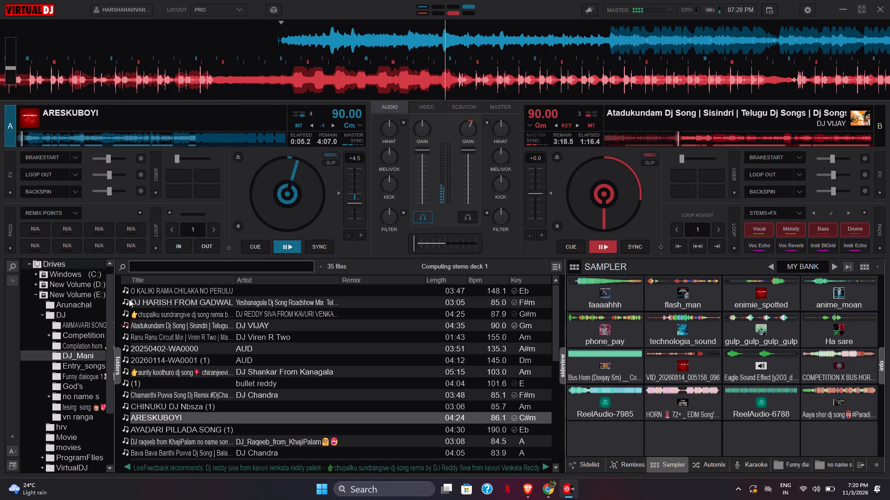
Trigger the technologia_sound, phone_pay and faaaahhh samples over deck A's track.
{"action": "left_click", "coordinate": [684, 333]}
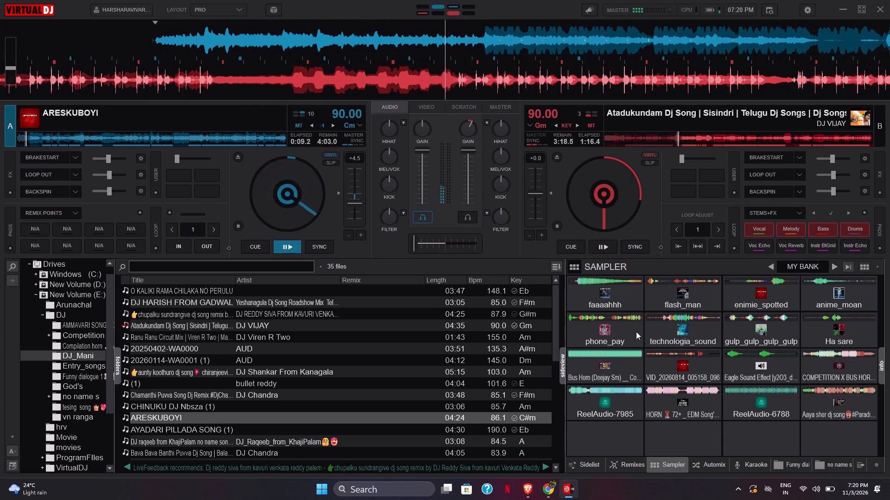
{"action": "left_click", "coordinate": [605, 335]}
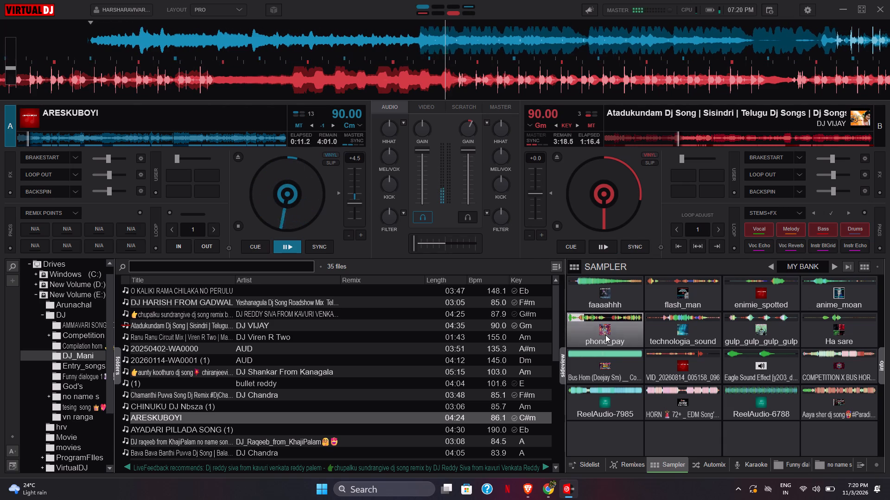
{"action": "left_click", "coordinate": [605, 335]}
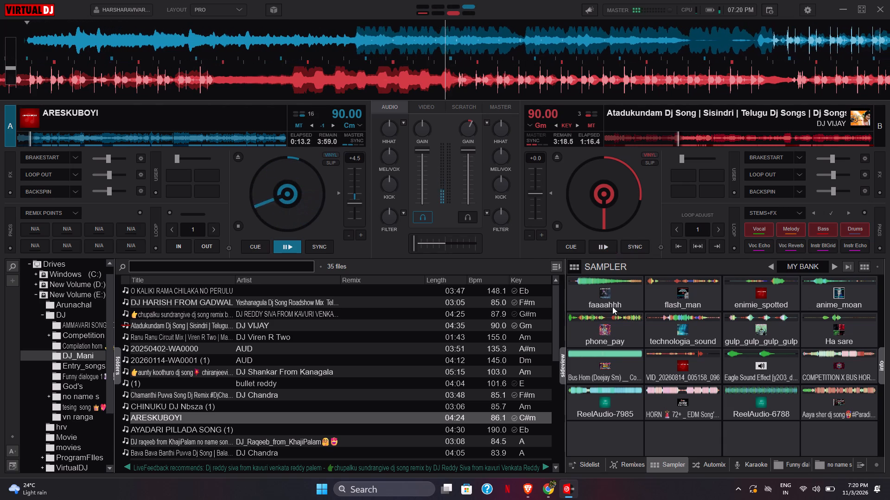
{"action": "left_click", "coordinate": [612, 306]}
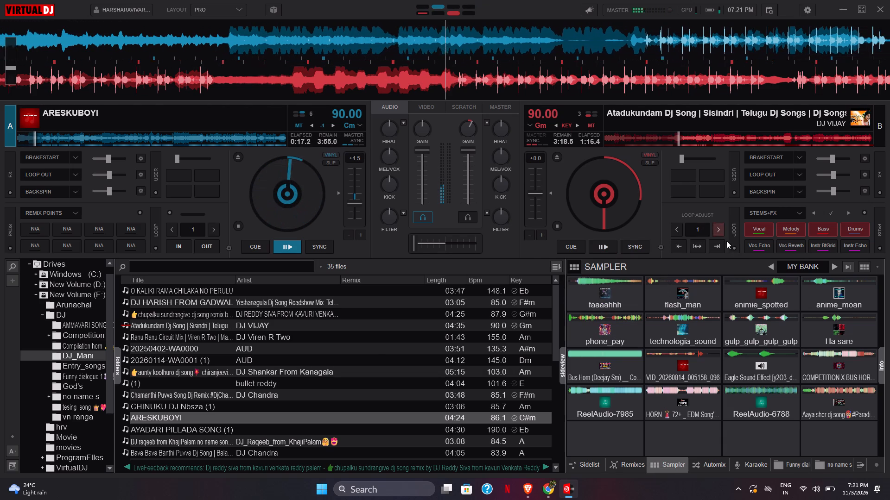
Switch the sampler to the AUDIO FX bank.
{"action": "left_click", "coordinate": [835, 269]}
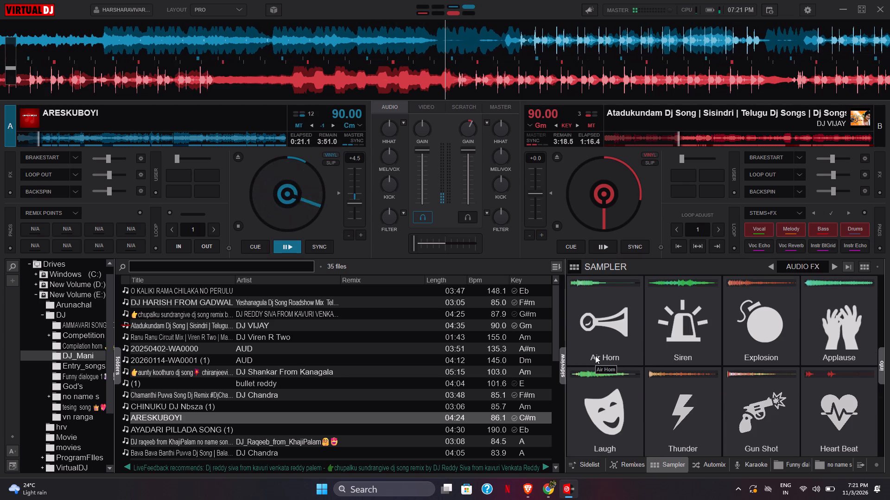
Toggle a 1-beat loop on and off repeatedly on deck A's playing track.
{"action": "key", "text": "1"}
{"action": "type", "text": "111"}
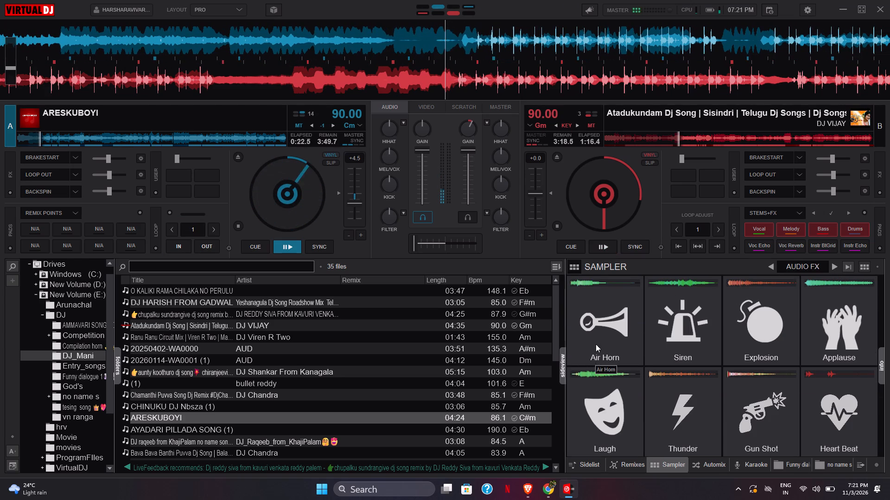
Trigger the Air Horn and Siren samples over deck A's track, stopping the siren early.
{"action": "left_click", "coordinate": [596, 330]}
{"action": "left_click", "coordinate": [596, 330]}
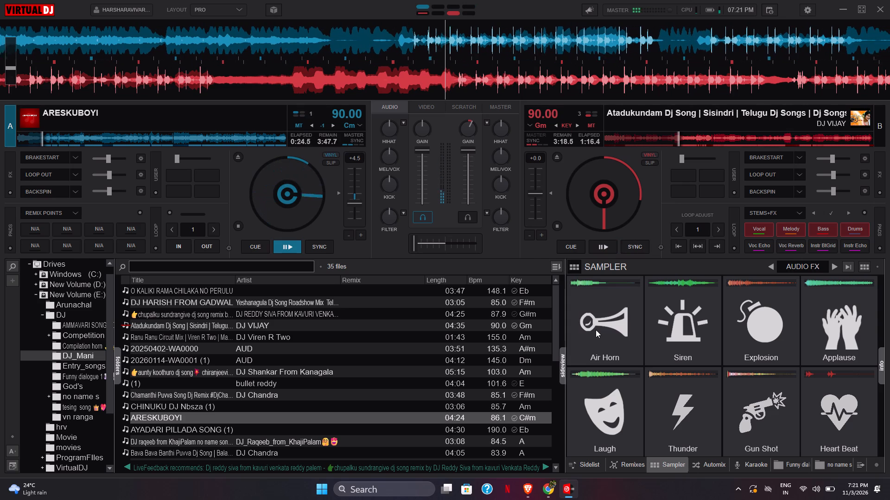
{"action": "left_click", "coordinate": [680, 331]}
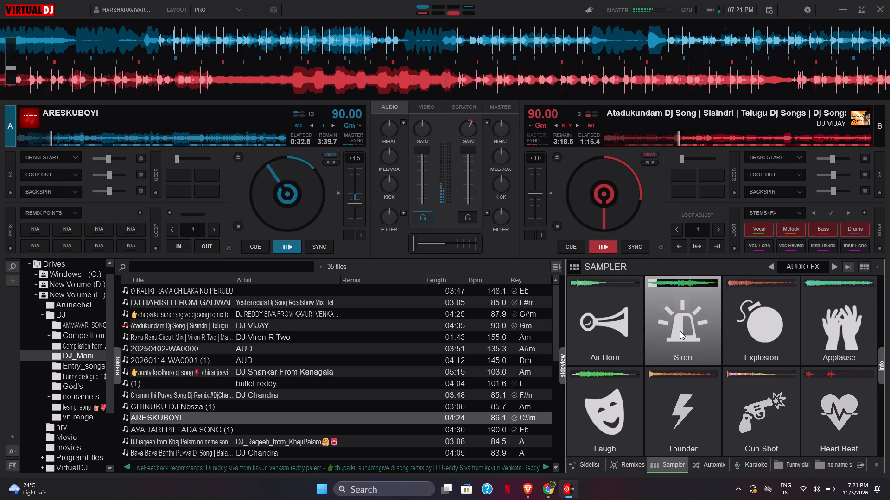
{"action": "left_click", "coordinate": [680, 331]}
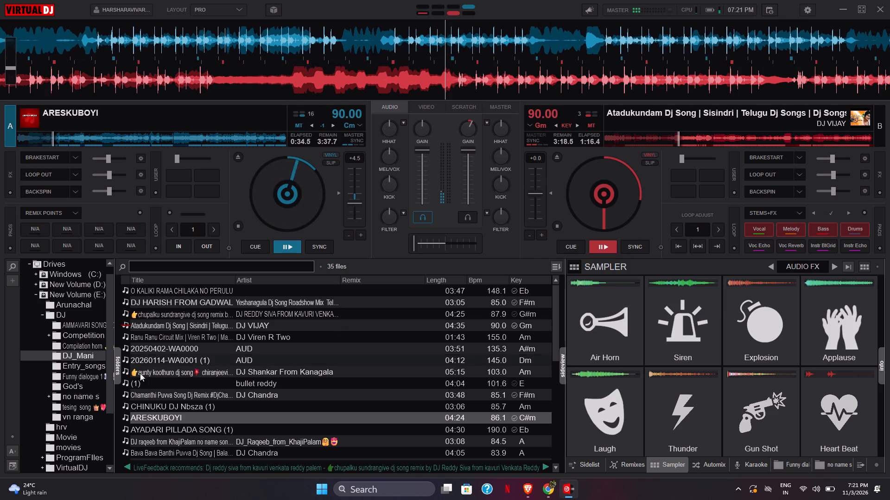
Load "ORORI YOGI DJ SONG" from the DJ_Mani folder onto deck B.
{"action": "scroll", "coordinate": [158, 403], "scroll_direction": "down", "scroll_amount": 2}
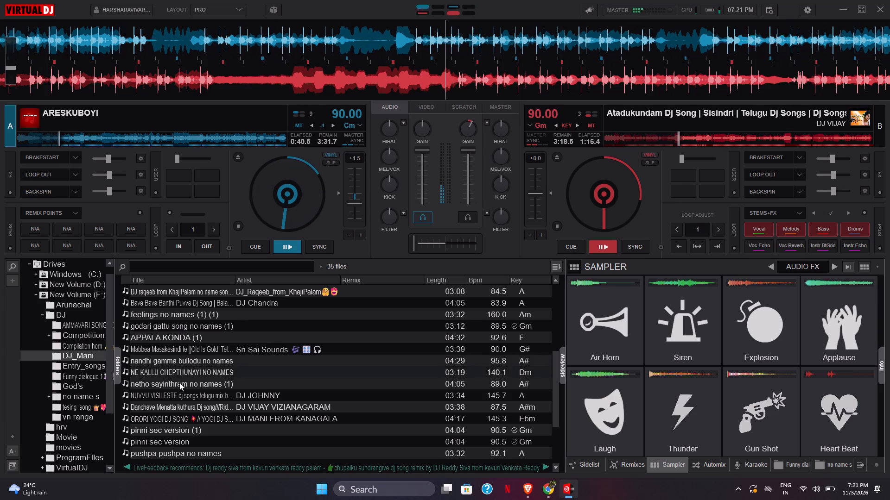
{"action": "left_click_drag", "start_coordinate": [169, 416], "coordinate": [582, 290]}
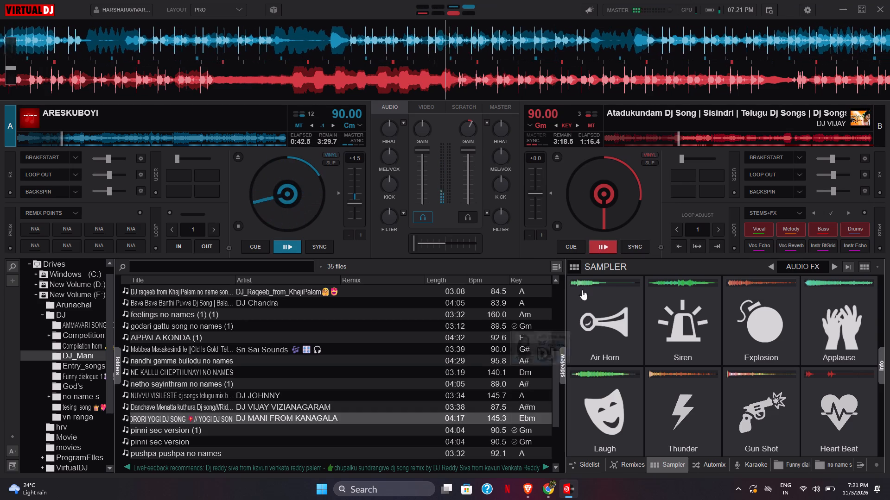
{"action": "left_click_drag", "start_coordinate": [582, 290], "coordinate": [610, 187]}
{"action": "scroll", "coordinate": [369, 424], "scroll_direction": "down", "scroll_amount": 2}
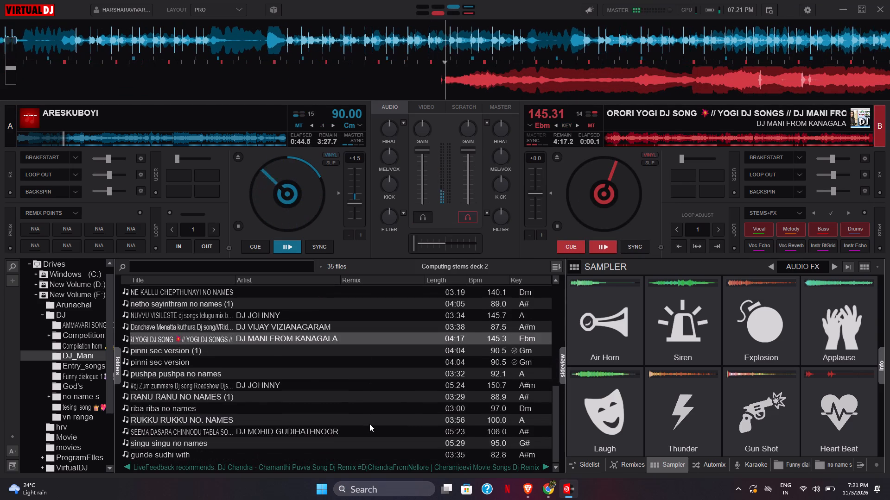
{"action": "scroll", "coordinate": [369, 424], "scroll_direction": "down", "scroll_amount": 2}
Trigger the Air Horn sample over deck A's track and stop it.
{"action": "left_click", "coordinate": [604, 308]}
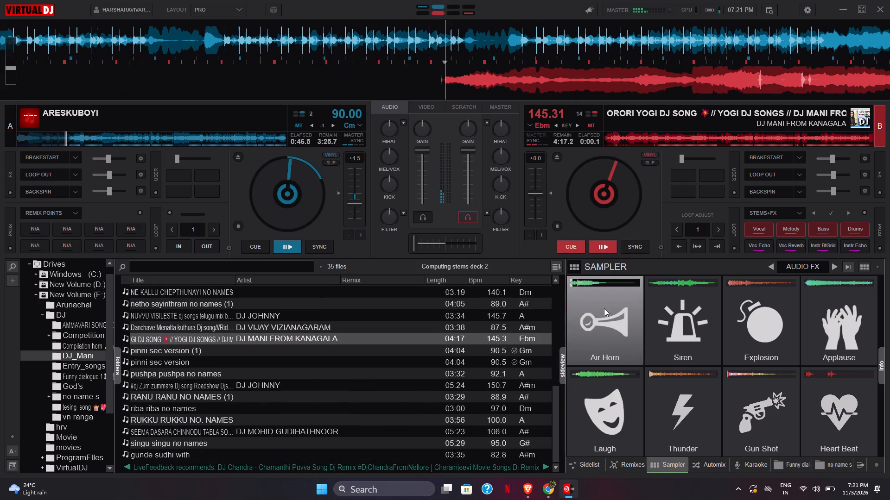
{"action": "left_click", "coordinate": [604, 308]}
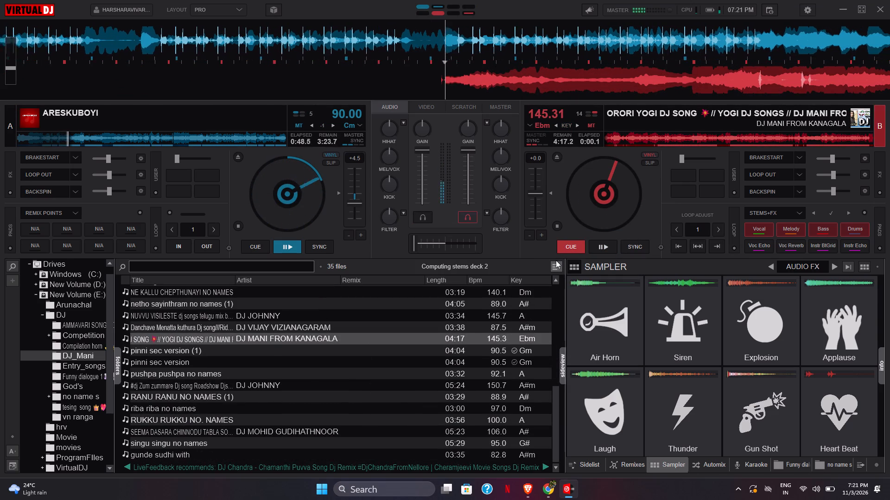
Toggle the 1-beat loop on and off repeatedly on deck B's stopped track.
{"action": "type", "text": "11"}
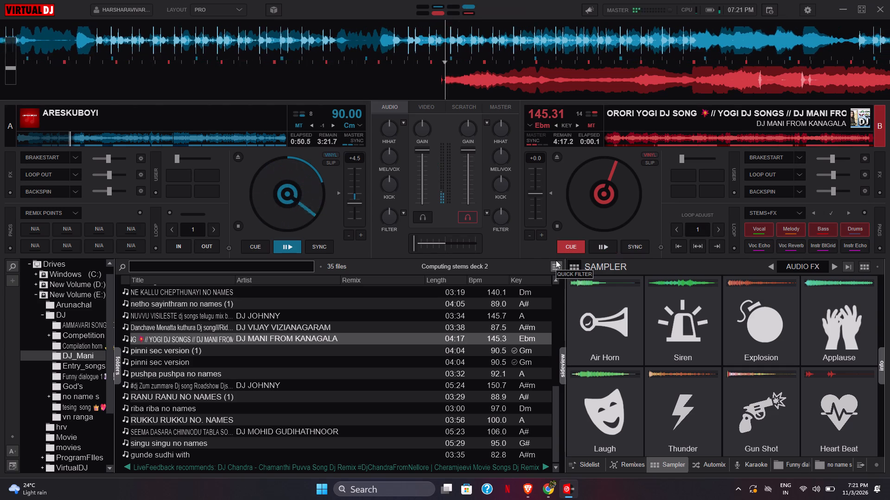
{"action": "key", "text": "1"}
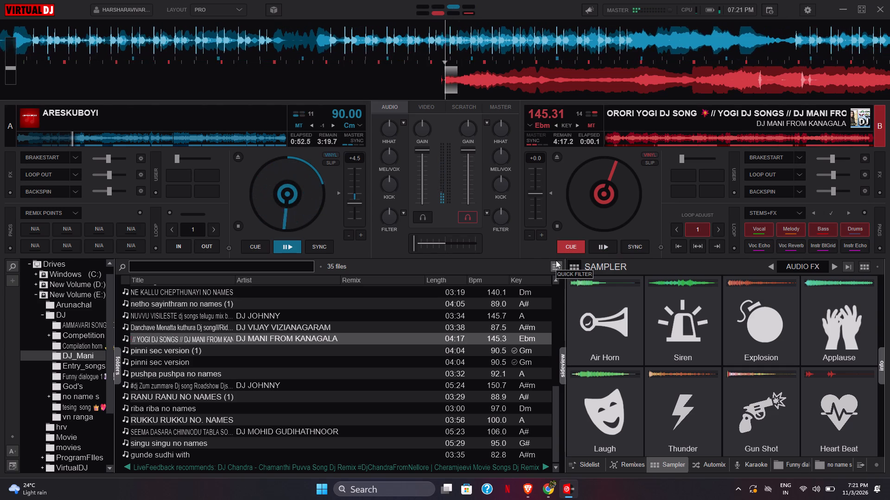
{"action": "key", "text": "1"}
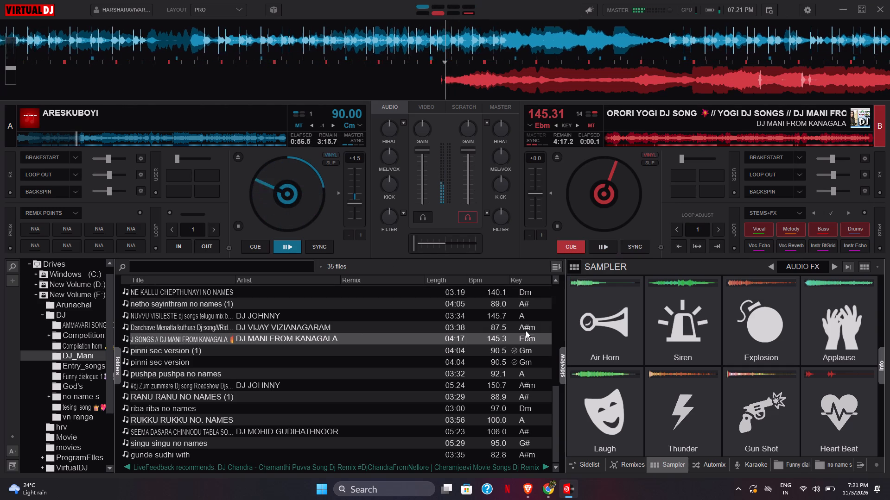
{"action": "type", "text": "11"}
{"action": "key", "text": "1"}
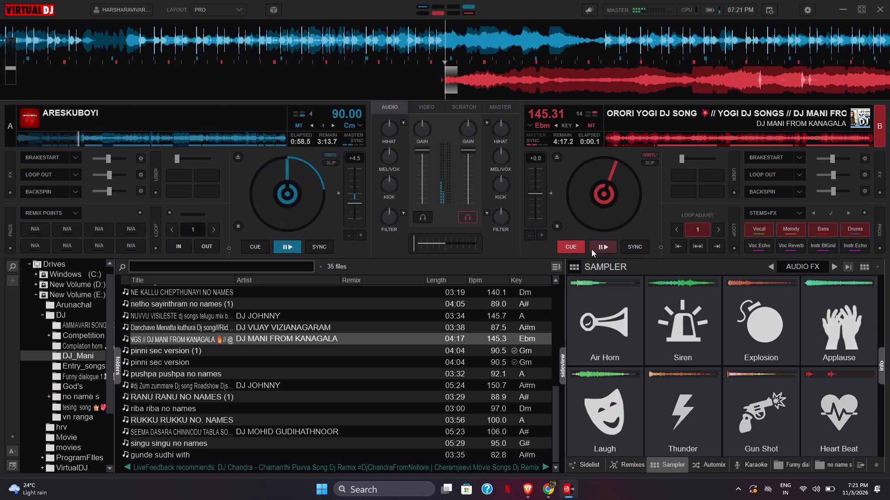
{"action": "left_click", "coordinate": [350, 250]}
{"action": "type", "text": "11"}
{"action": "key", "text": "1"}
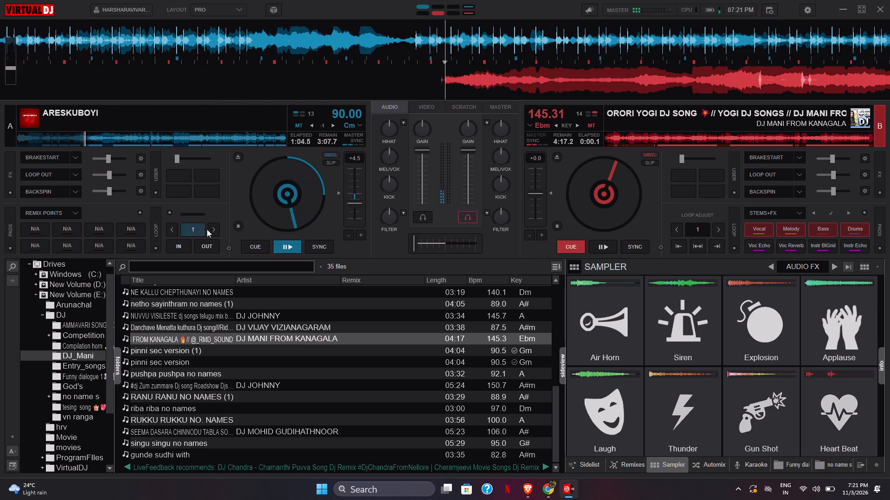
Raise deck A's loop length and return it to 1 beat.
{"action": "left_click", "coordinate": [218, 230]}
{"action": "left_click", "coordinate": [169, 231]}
Switch the sampler back to MY BANK, toggling deck B's 1-beat loop before and after.
{"action": "key", "text": "1"}
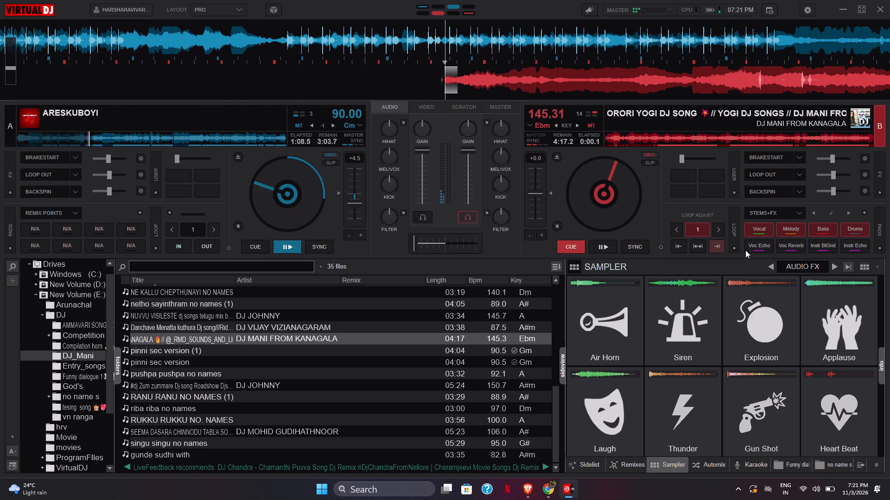
{"action": "left_click", "coordinate": [773, 264]}
{"action": "type", "text": "111"}
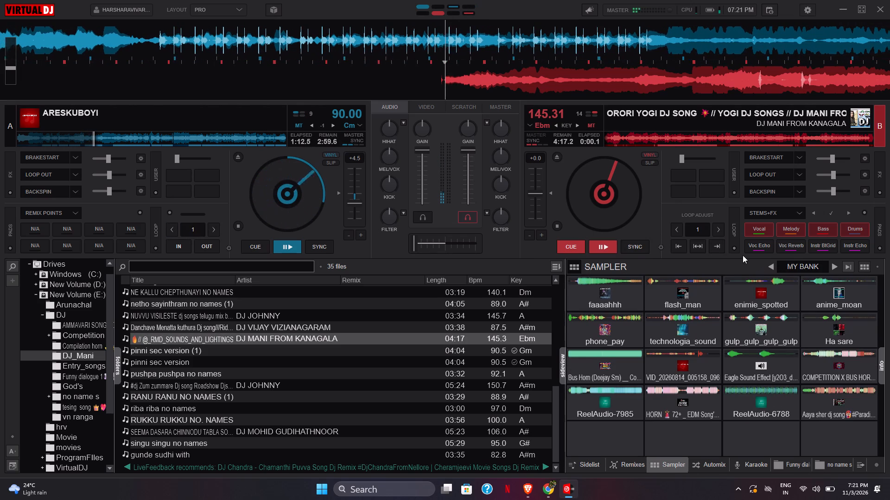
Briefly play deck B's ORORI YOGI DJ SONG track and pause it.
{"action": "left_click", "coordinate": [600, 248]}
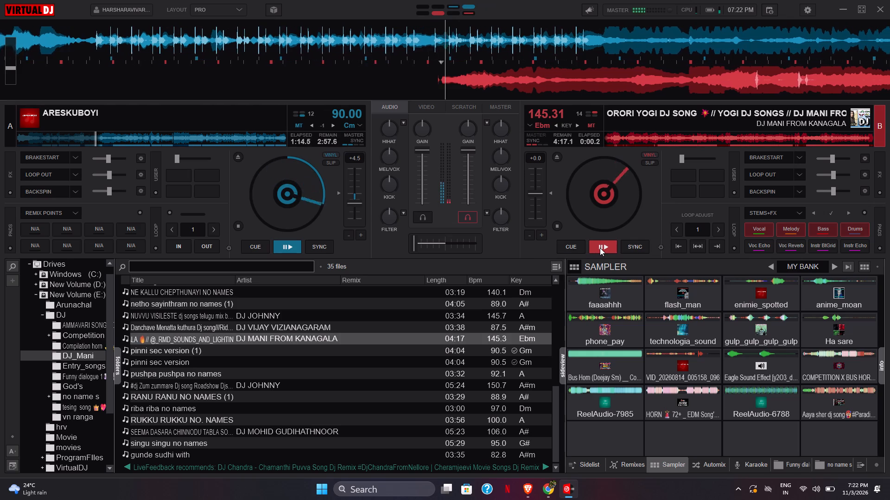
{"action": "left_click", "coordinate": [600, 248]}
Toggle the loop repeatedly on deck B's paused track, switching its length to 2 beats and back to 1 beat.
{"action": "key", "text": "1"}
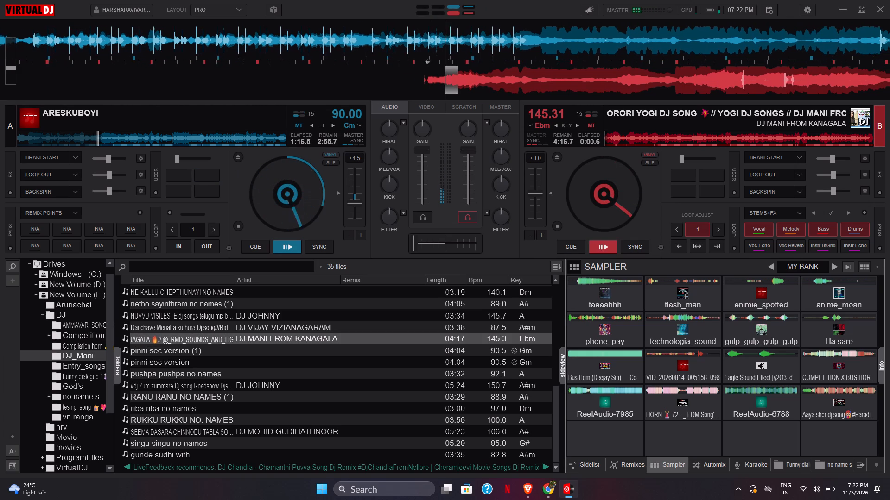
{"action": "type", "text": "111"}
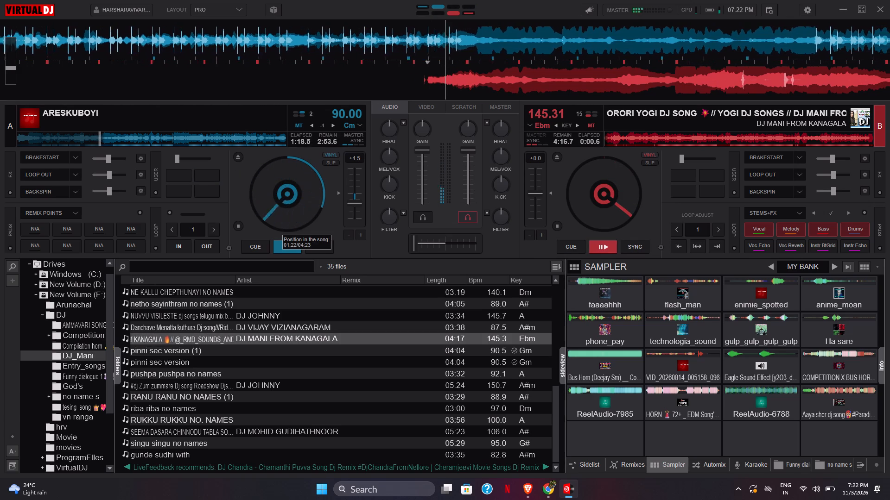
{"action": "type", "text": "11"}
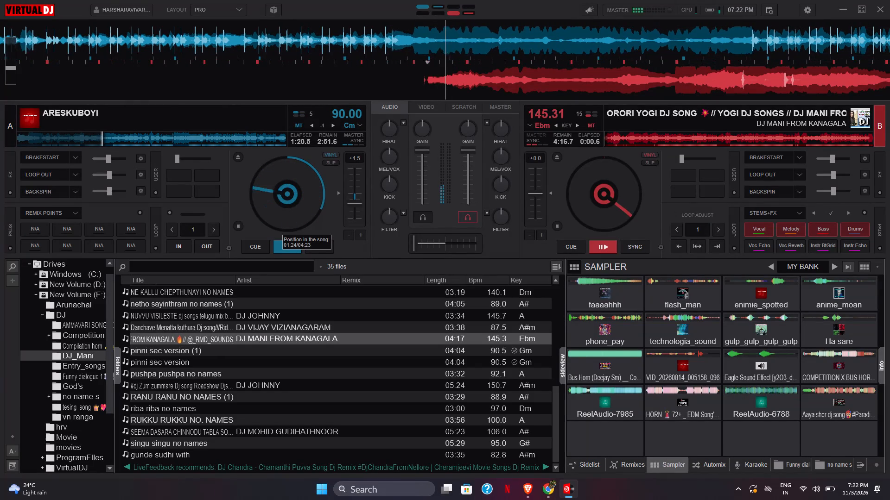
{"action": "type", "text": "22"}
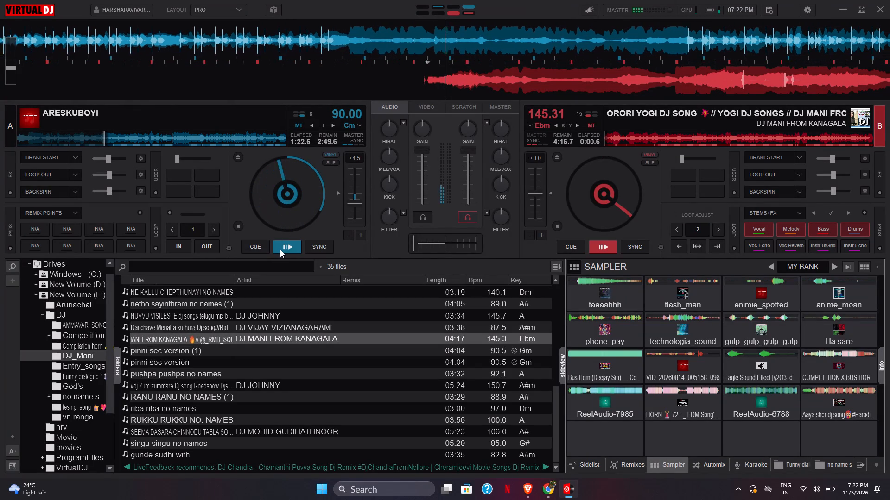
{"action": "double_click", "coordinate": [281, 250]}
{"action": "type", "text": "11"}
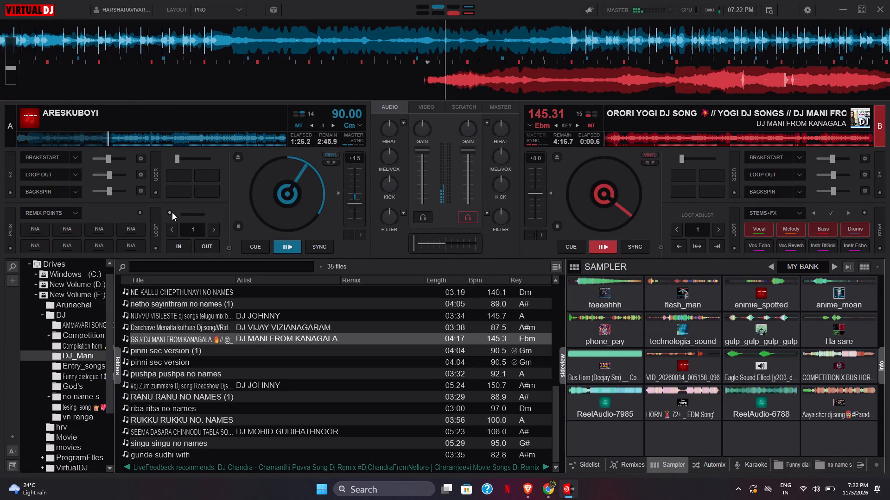
Enable headphone monitoring for deck A.
{"action": "left_click", "coordinate": [423, 215]}
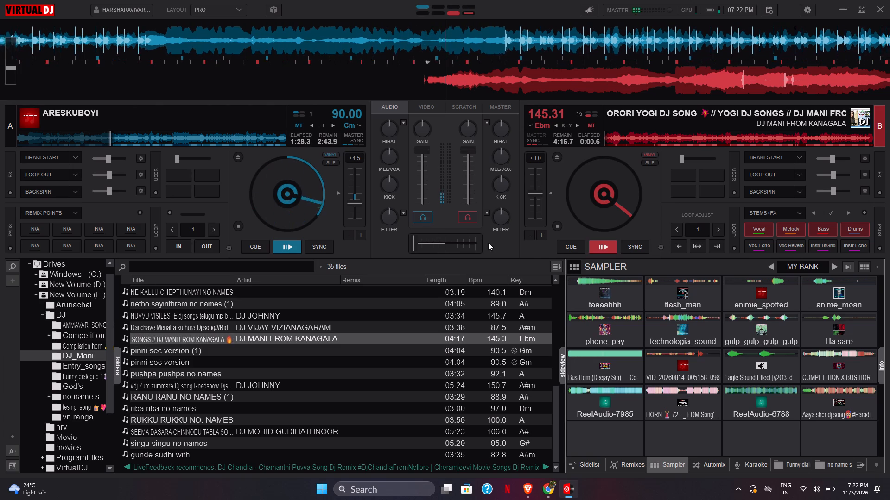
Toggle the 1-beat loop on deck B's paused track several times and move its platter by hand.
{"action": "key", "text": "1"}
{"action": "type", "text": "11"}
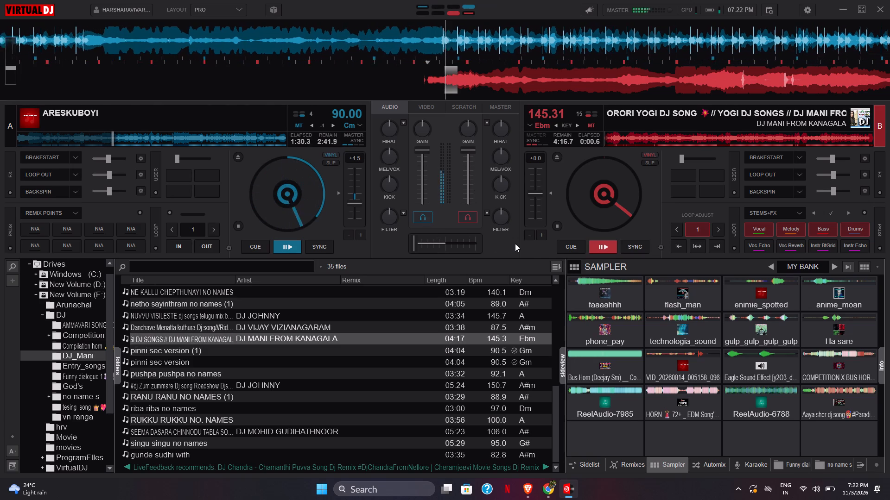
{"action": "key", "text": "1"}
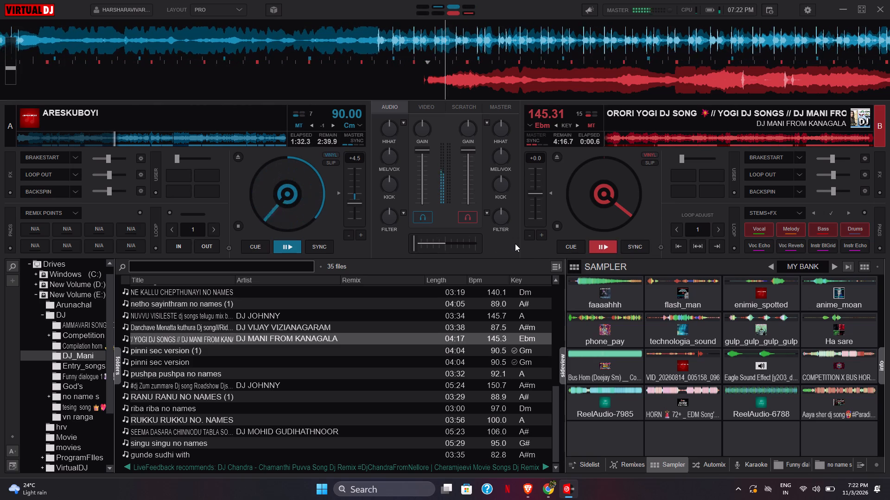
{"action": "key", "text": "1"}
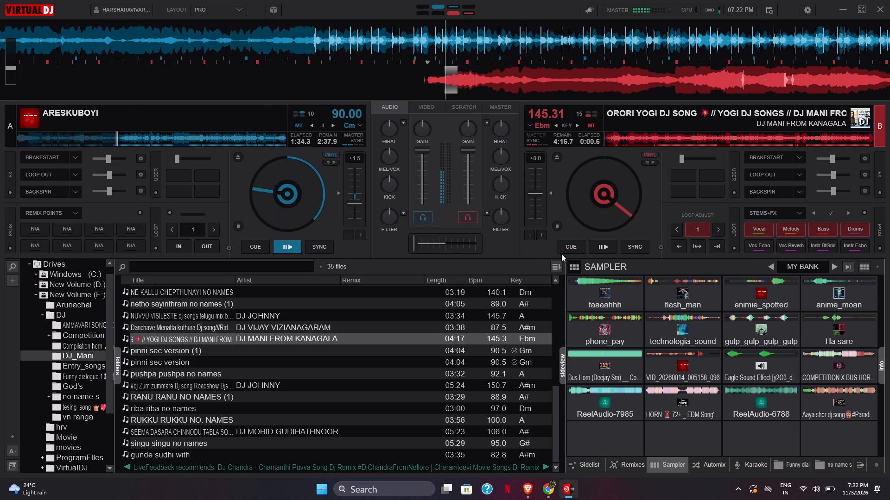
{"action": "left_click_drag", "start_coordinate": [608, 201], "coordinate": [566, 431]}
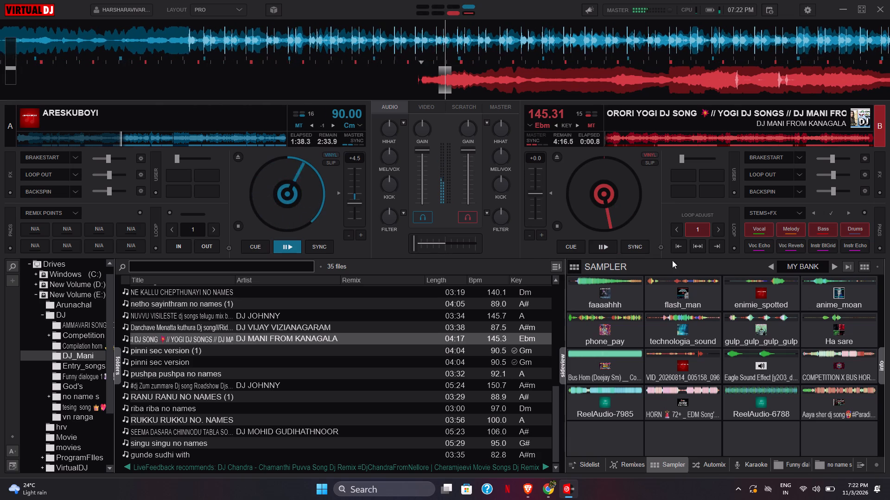
Keep deck A's pads on remix points and store the first remix point on the playing ARESKUBOYI track.
{"action": "left_click", "coordinate": [61, 211]}
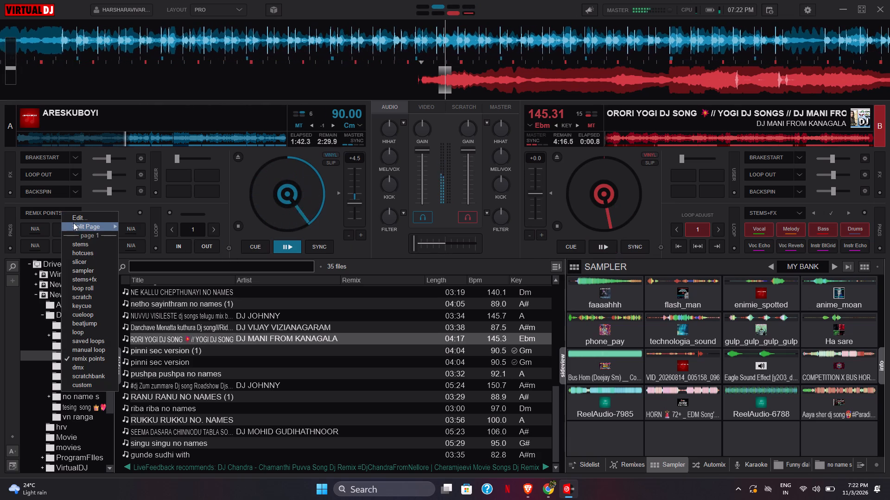
{"action": "left_click", "coordinate": [85, 360]}
{"action": "left_click", "coordinate": [41, 234]}
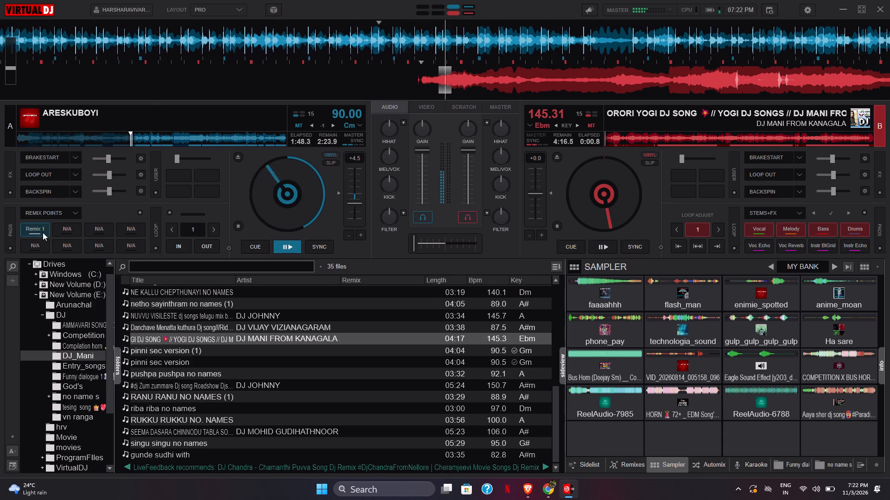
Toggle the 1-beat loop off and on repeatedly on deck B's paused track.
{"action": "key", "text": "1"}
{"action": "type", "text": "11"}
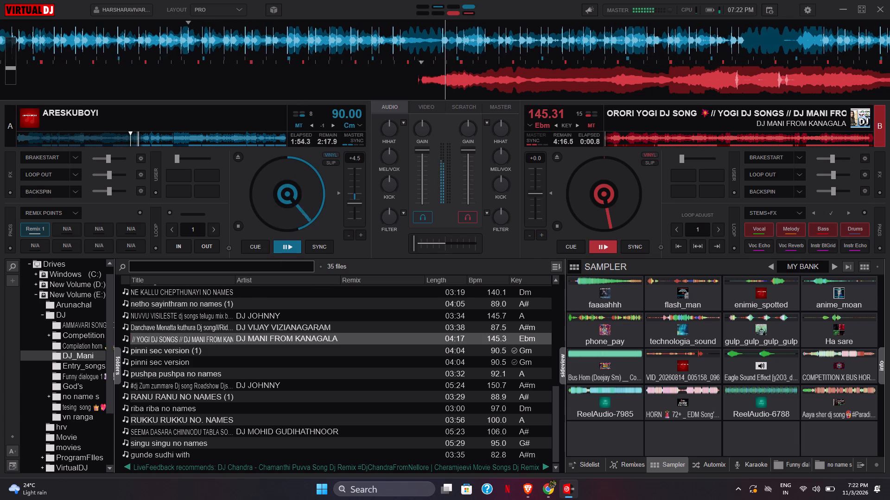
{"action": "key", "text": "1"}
Engage a 1-beat loop on deck A's playing track and release it.
{"action": "left_click", "coordinate": [195, 230]}
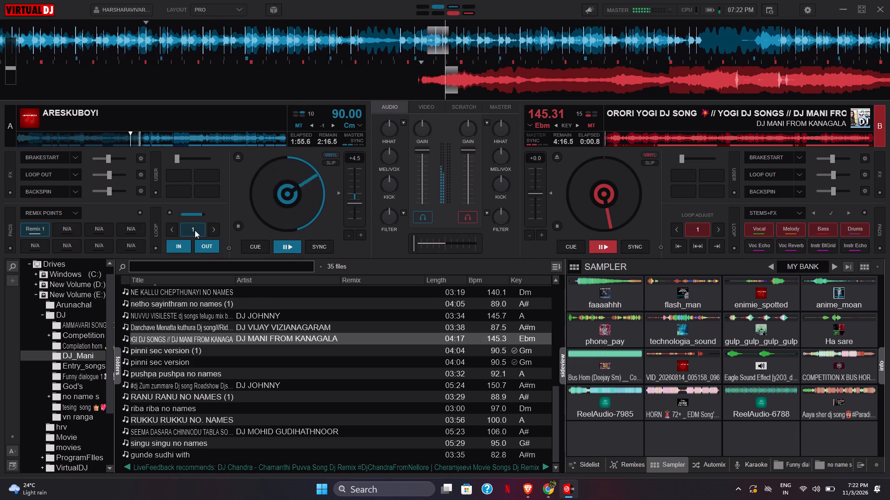
{"action": "left_click", "coordinate": [195, 230]}
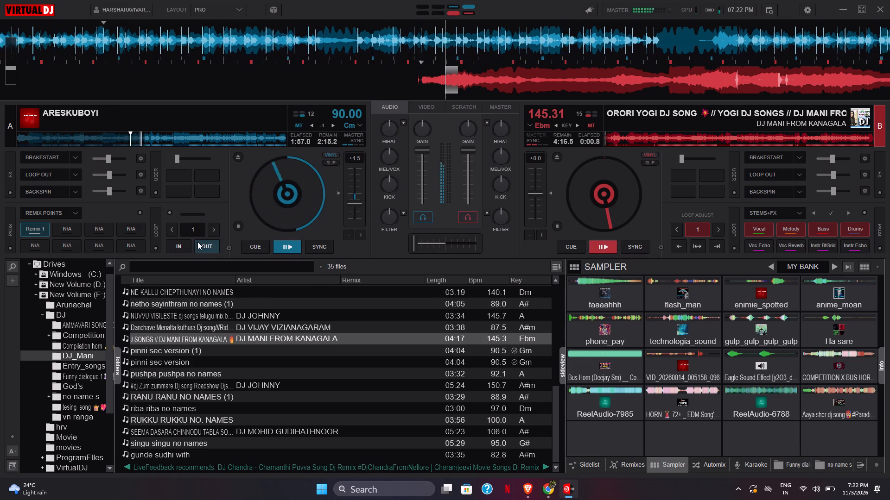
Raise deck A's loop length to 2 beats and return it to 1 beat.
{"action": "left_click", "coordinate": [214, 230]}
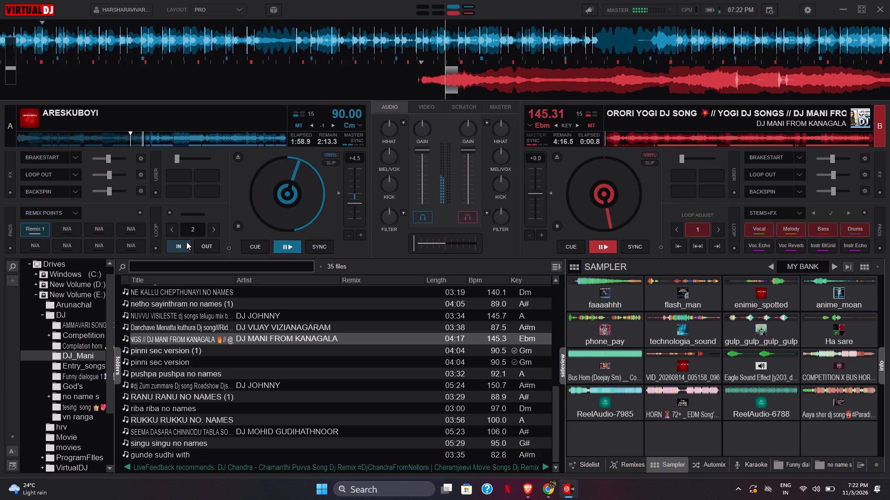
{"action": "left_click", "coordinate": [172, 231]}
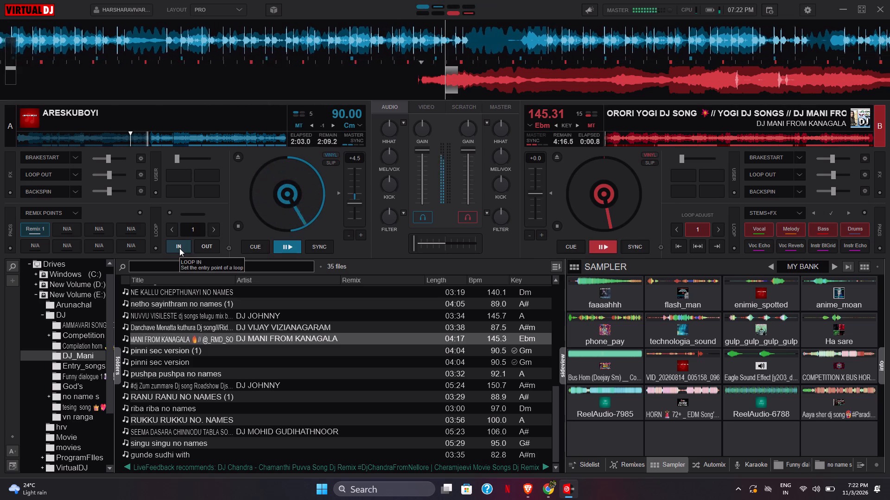
Mark a loop entry point on deck A and switch its 1-beat loop on and off several times, ending with it released.
{"action": "left_click", "coordinate": [179, 248]}
{"action": "left_click", "coordinate": [187, 234]}
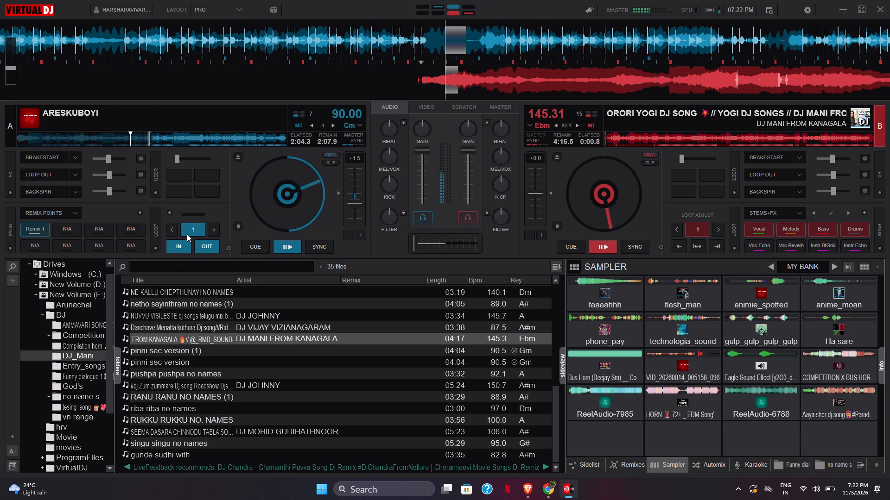
{"action": "left_click", "coordinate": [187, 234]}
{"action": "left_click", "coordinate": [187, 234]}
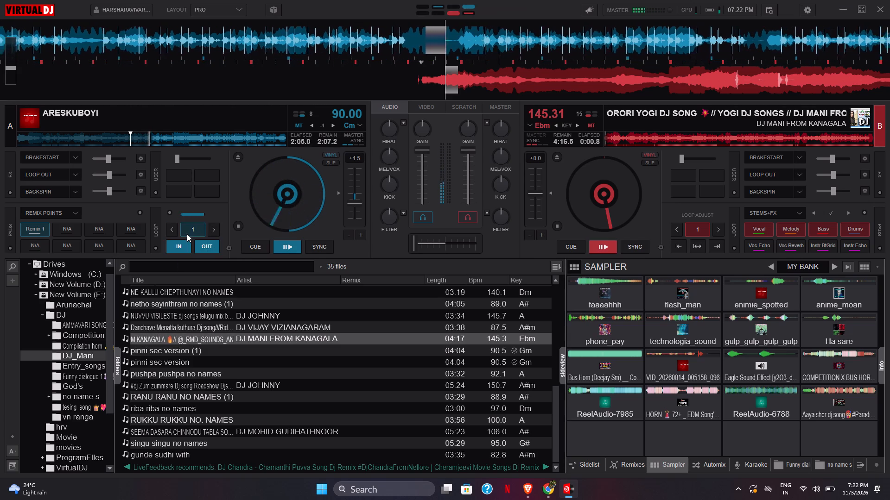
{"action": "left_click", "coordinate": [187, 234]}
{"action": "left_click", "coordinate": [187, 234]}
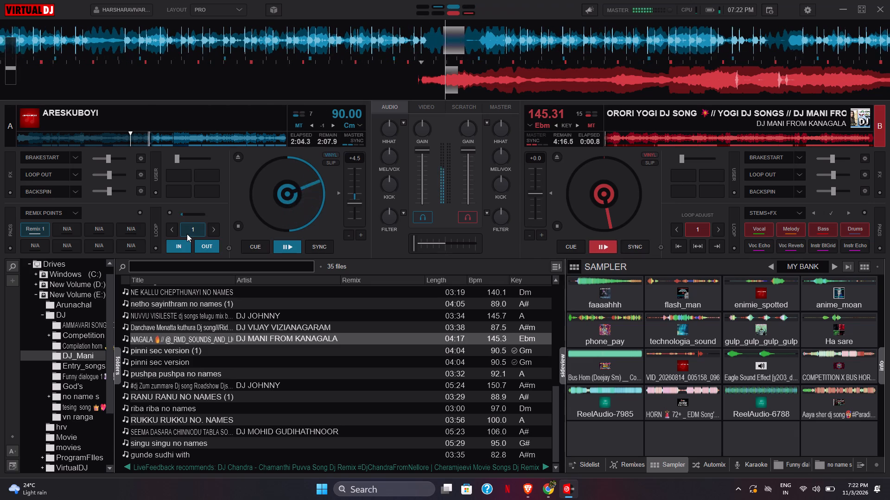
{"action": "left_click", "coordinate": [187, 234]}
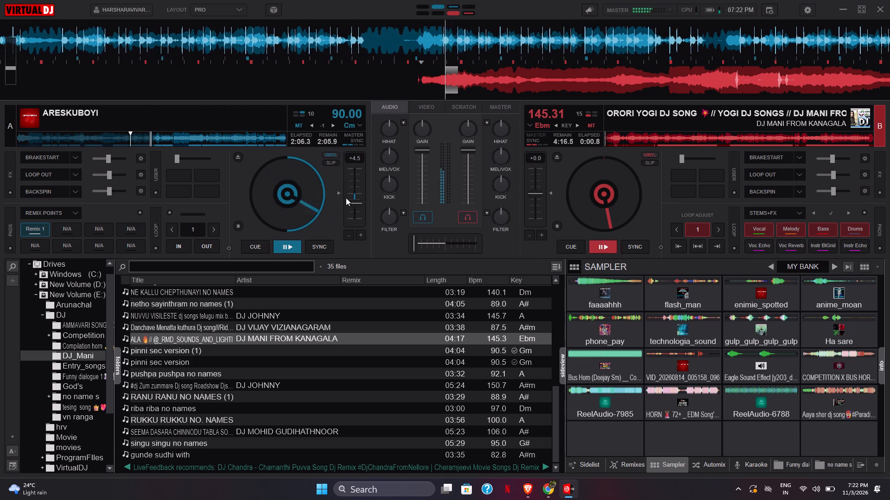
Adjust deck A's tempo to +3.2, giving 88.90 BPM.
{"action": "left_click", "coordinate": [350, 191]}
{"action": "left_click", "coordinate": [350, 193]}
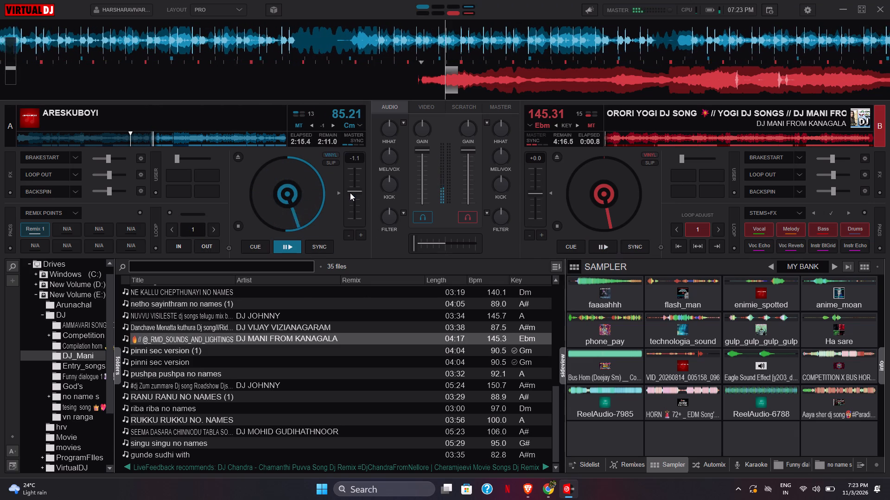
{"action": "left_click", "coordinate": [350, 200]}
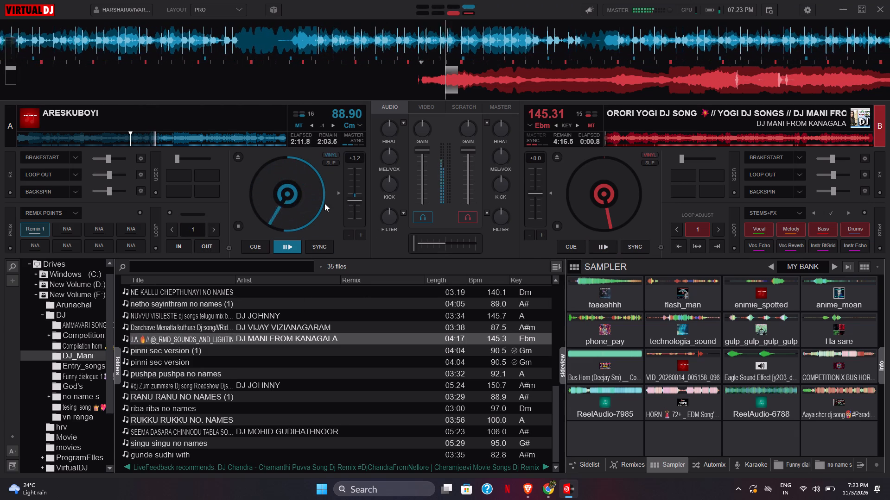
Engage the 1-beat loop on deck A at the new tempo and release it.
{"action": "left_click", "coordinate": [195, 230]}
{"action": "left_click", "coordinate": [195, 230]}
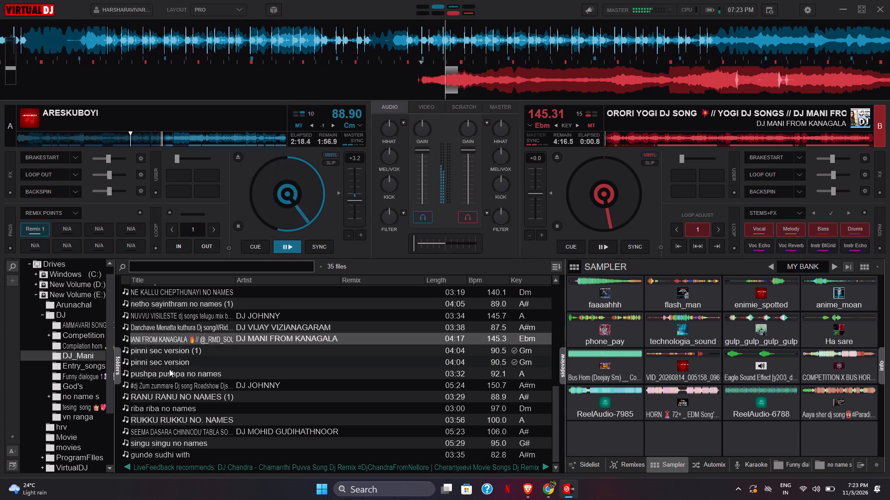
Load the song "netho sayinthram no names (1)" from the DJ_Mani folder onto deck B.
{"action": "scroll", "coordinate": [165, 419], "scroll_direction": "down", "scroll_amount": 4}
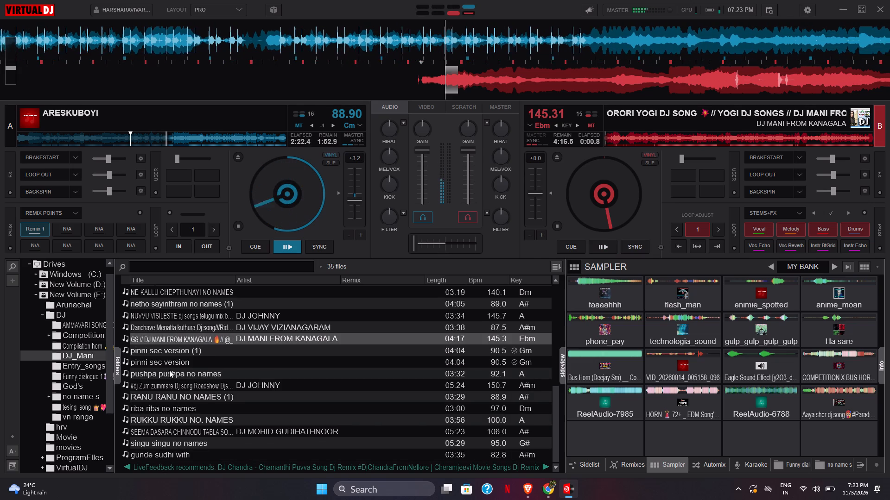
{"action": "scroll", "coordinate": [169, 370], "scroll_direction": "up", "scroll_amount": 1}
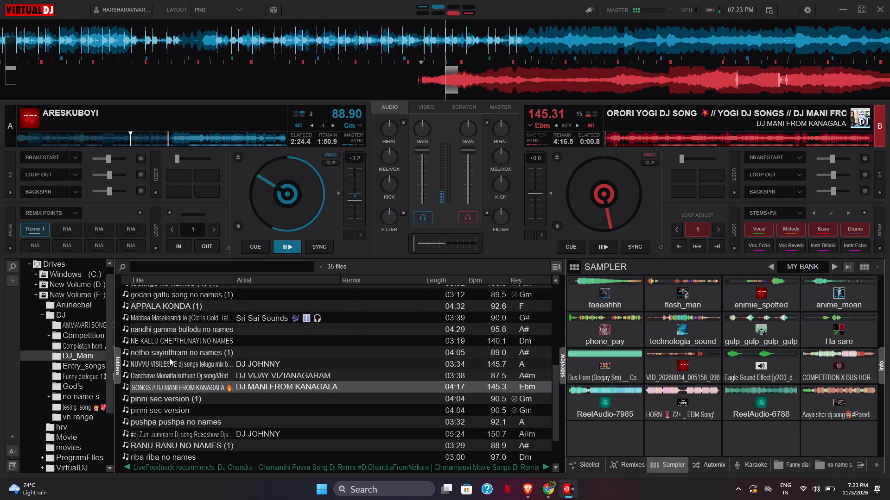
{"action": "left_click_drag", "start_coordinate": [169, 356], "coordinate": [636, 204]}
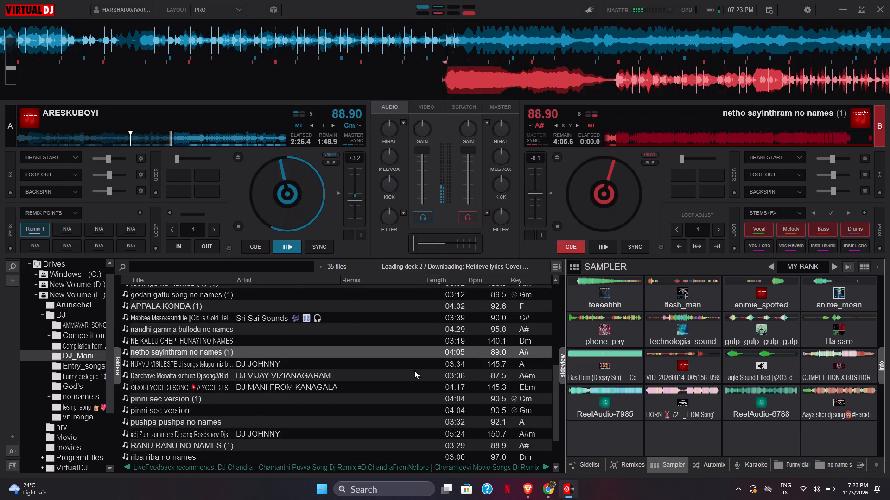
Trigger the faaaahhh, flash_man, ReelAudio-6788 and Eagle Sound Effect samples in turn over deck A's track.
{"action": "left_click", "coordinate": [615, 303]}
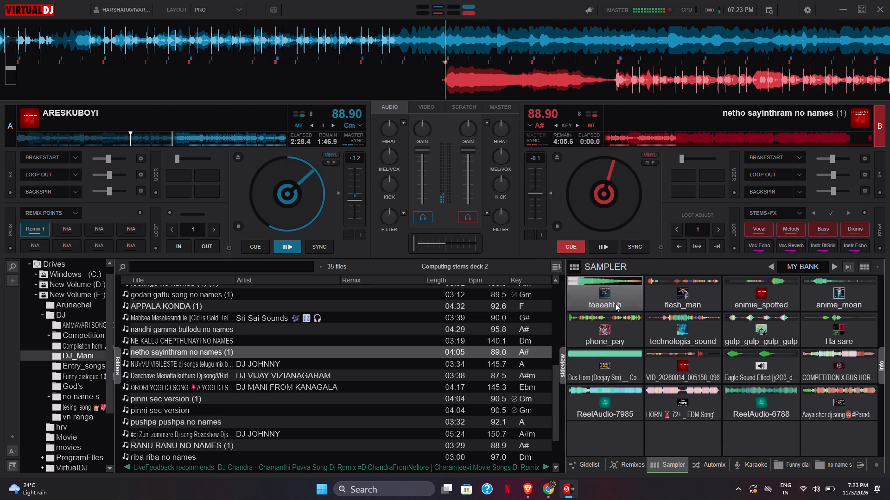
{"action": "left_click", "coordinate": [615, 303]}
{"action": "left_click", "coordinate": [678, 293]}
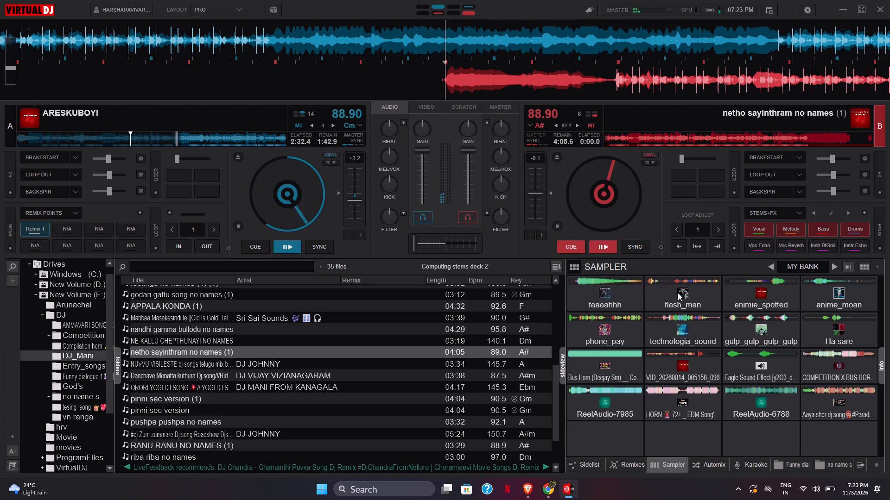
{"action": "left_click", "coordinate": [760, 397]}
{"action": "left_click", "coordinate": [760, 397]}
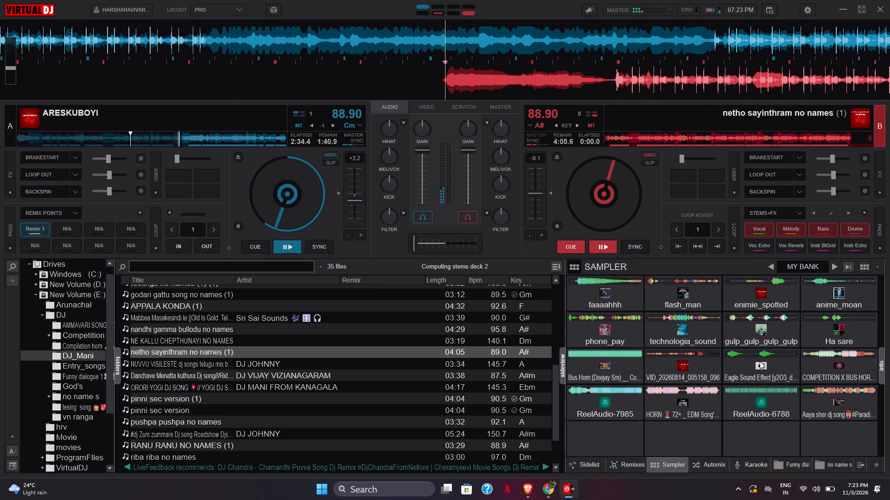
{"action": "left_click", "coordinate": [760, 361]}
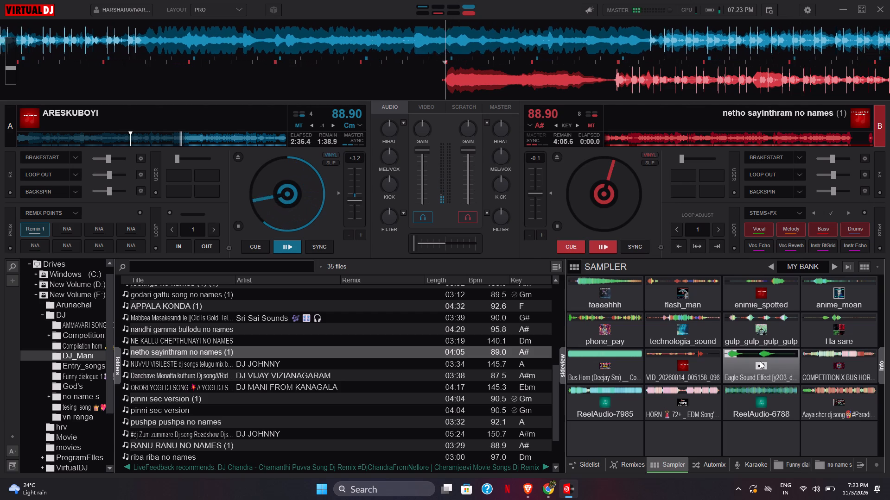
{"action": "left_click", "coordinate": [760, 361]}
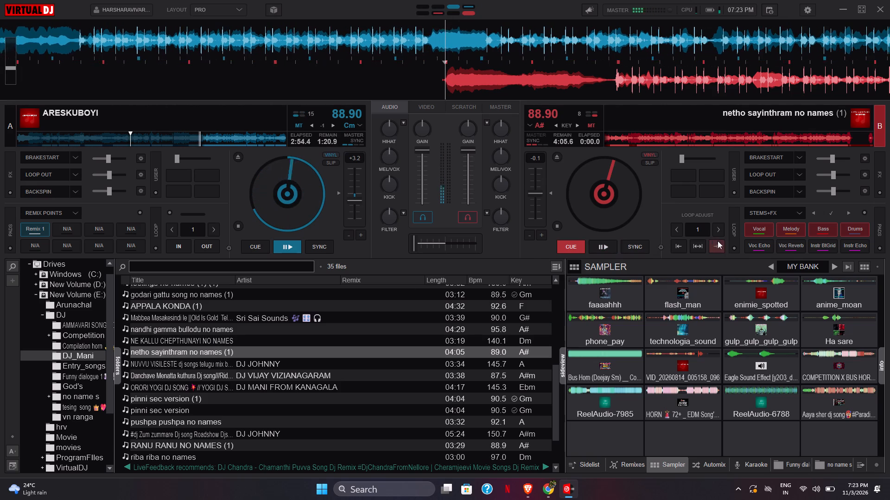
Start deck B's track and move the crossfader fully over to deck B.
{"action": "left_click", "coordinate": [604, 252]}
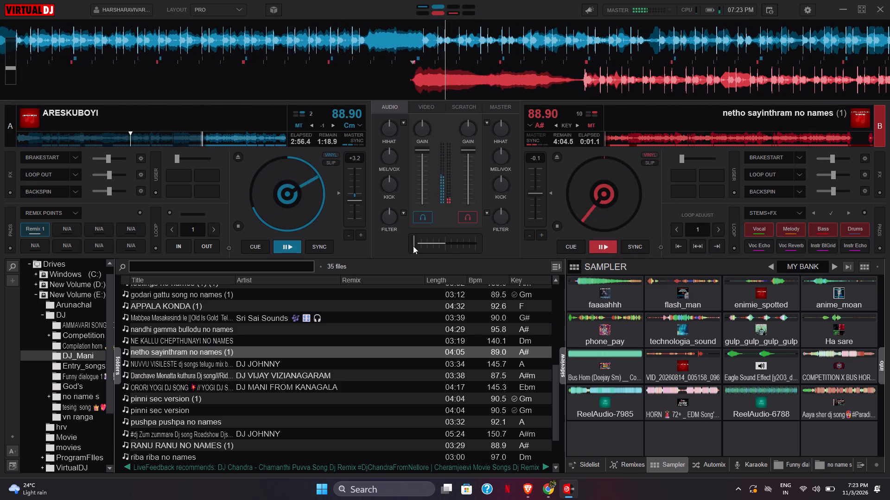
{"action": "left_click_drag", "start_coordinate": [413, 246], "coordinate": [557, 228]}
Trigger the faaaahhh sample over deck B's incoming track.
{"action": "left_click", "coordinate": [623, 285]}
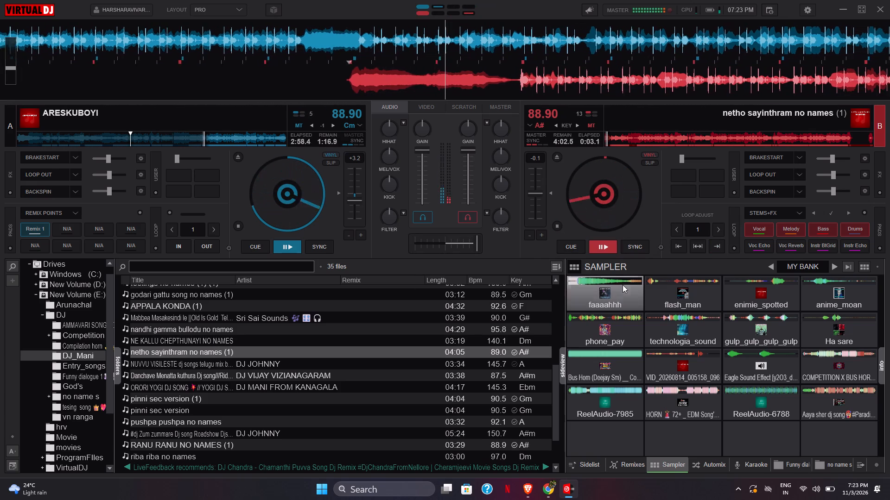
Trigger the flash_man, phone_pay, technologia_sound and gulp_gulp_gulp_gulp samples in turn over deck B's track.
{"action": "left_click", "coordinate": [699, 293]}
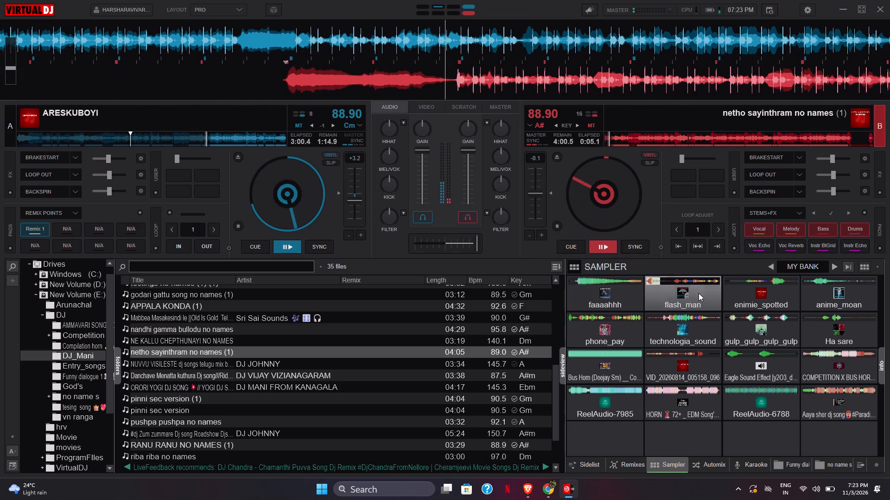
{"action": "left_click", "coordinate": [604, 339]}
{"action": "left_click", "coordinate": [604, 339]}
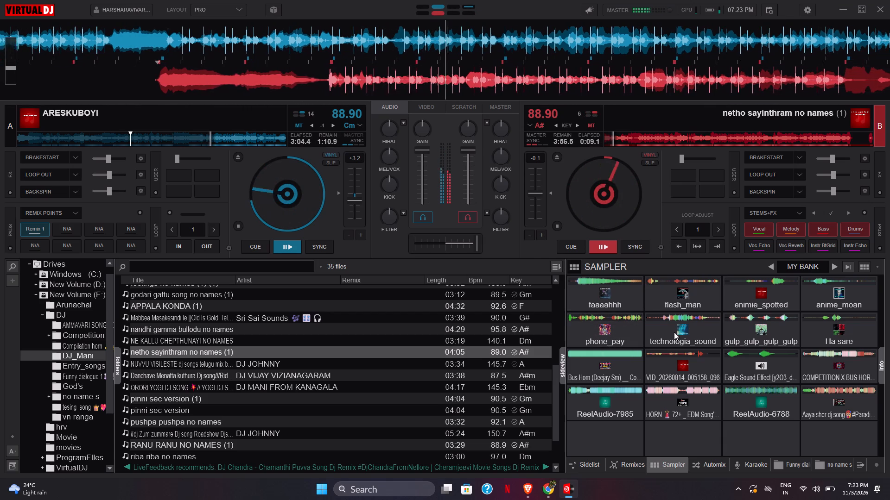
{"action": "left_click", "coordinate": [674, 332]}
{"action": "left_click", "coordinate": [674, 332]}
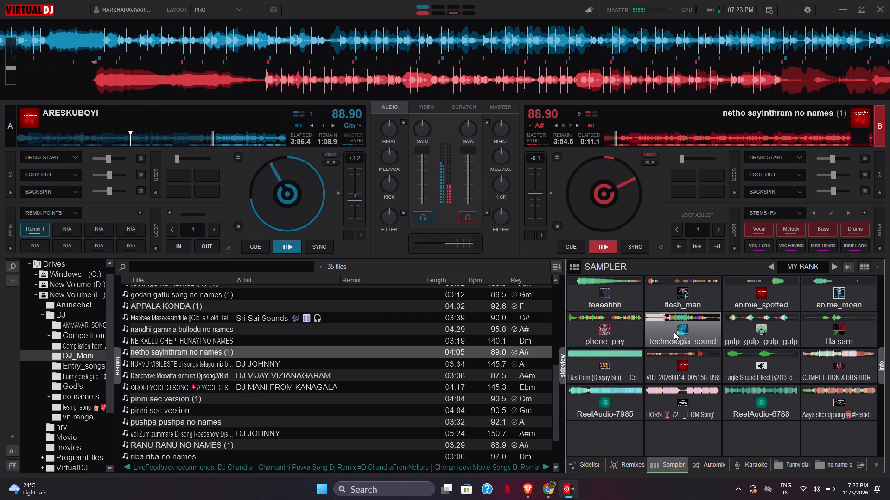
{"action": "left_click", "coordinate": [674, 332]}
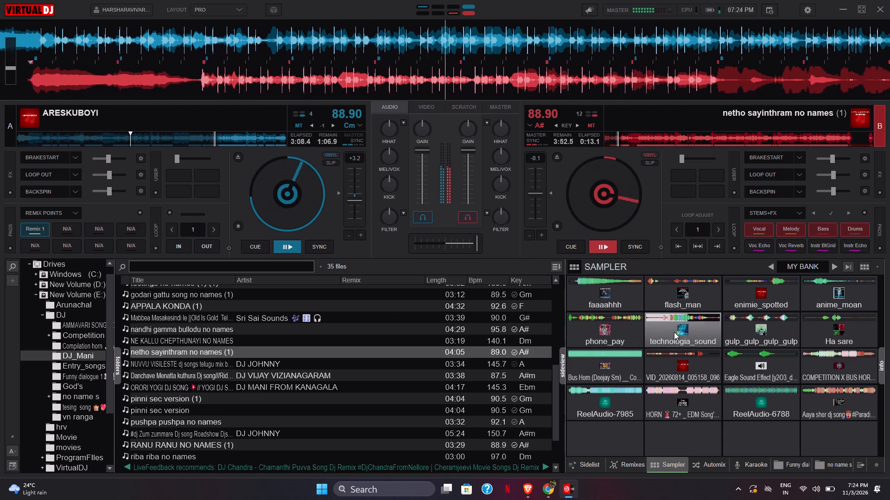
{"action": "triple_click", "coordinate": [674, 332]}
{"action": "double_click", "coordinate": [674, 332]}
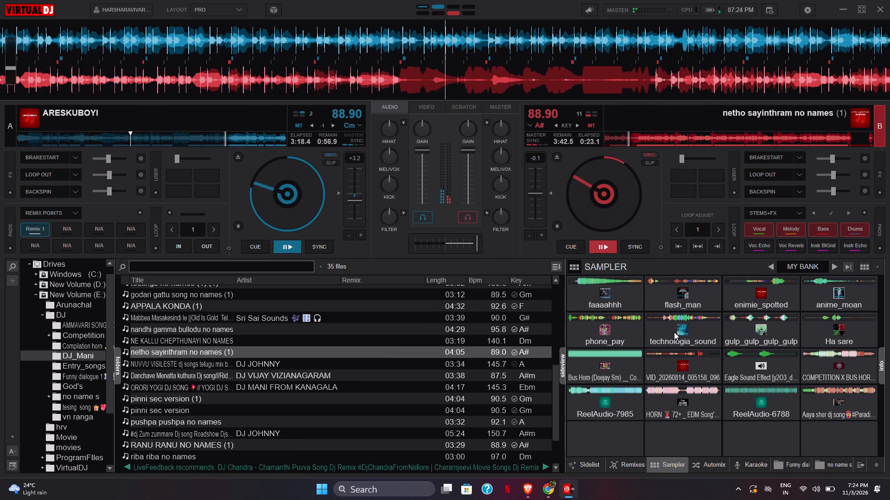
{"action": "left_click", "coordinate": [787, 341]}
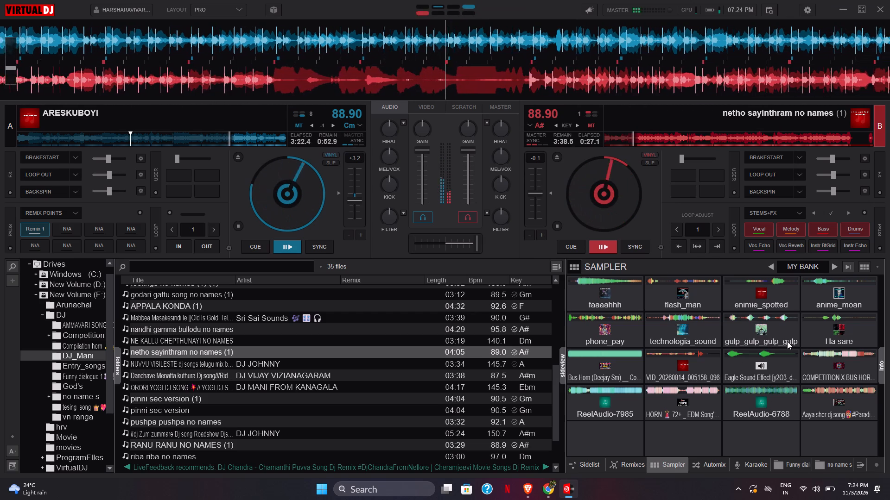
Pause deck B's track for a break and resume it.
{"action": "left_click", "coordinate": [611, 247]}
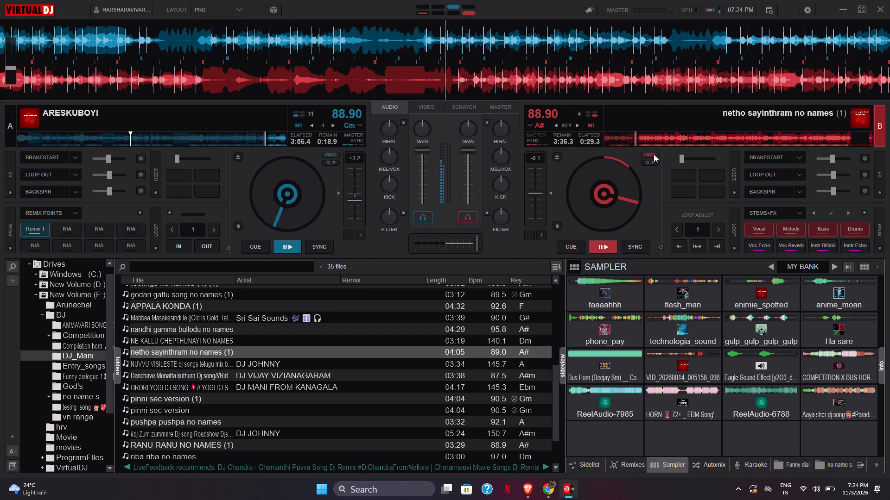
{"action": "left_click", "coordinate": [602, 249]}
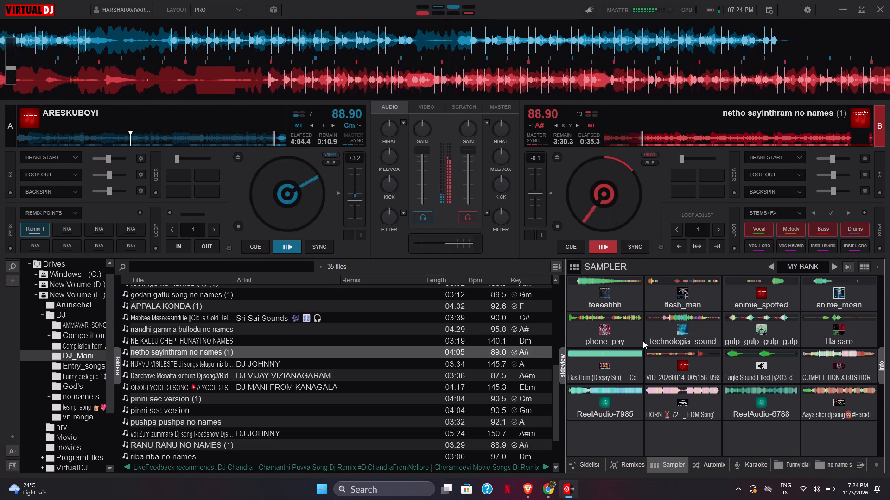
Trigger the technologia_sound sample and pause deck B's track.
{"action": "left_click", "coordinate": [662, 338]}
{"action": "left_click", "coordinate": [601, 241]}
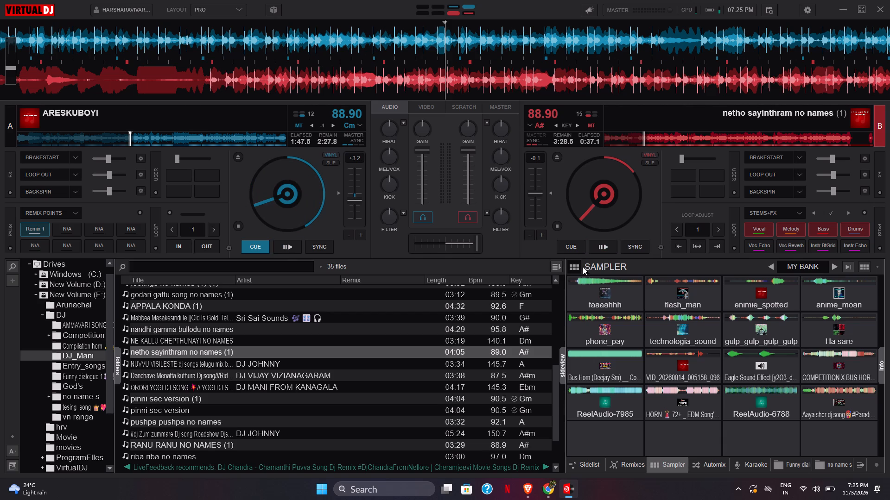
Trigger the flash_man, technologia_sound, gulp_gulp_gulp_gulp, Ha sare, anime_moan and faaaahhh samples in turn while the decks are silent.
{"action": "left_click", "coordinate": [667, 296]}
{"action": "left_click", "coordinate": [681, 330]}
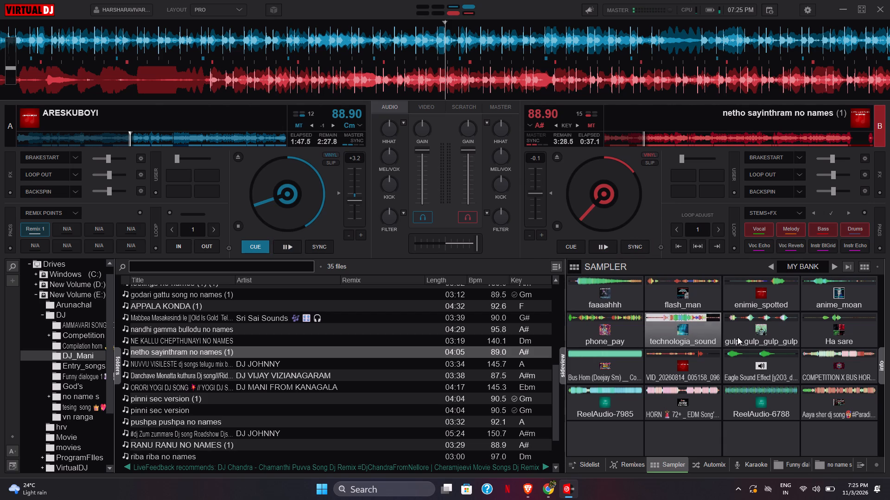
{"action": "left_click", "coordinate": [737, 337]}
{"action": "left_click", "coordinate": [824, 330]}
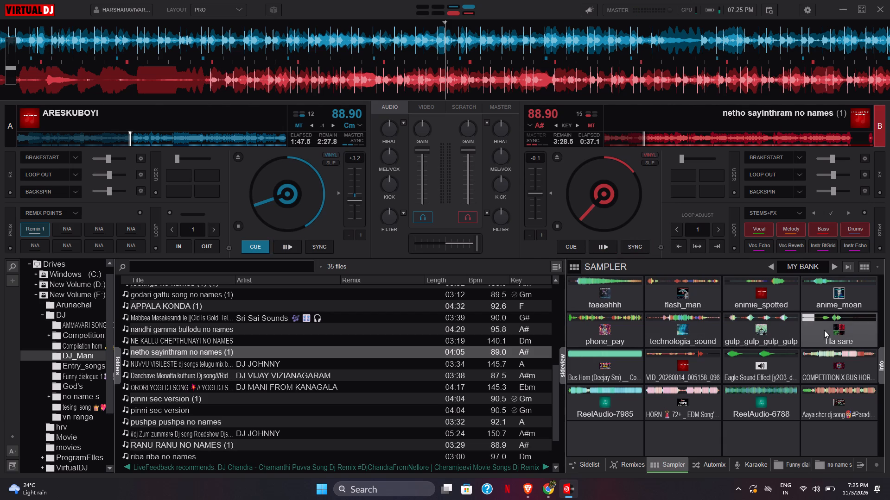
{"action": "left_click", "coordinate": [819, 299]}
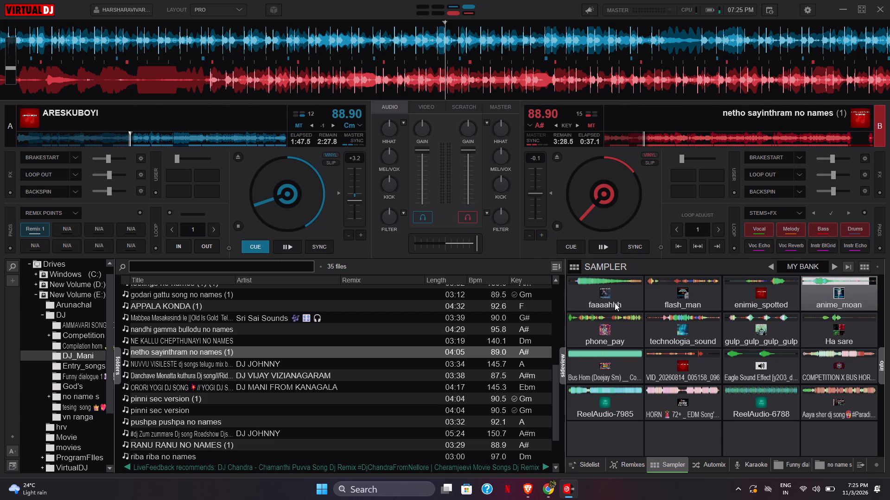
{"action": "left_click", "coordinate": [614, 303]}
Play the VID_20260814_005158_096 and ReelAudio-6788 samples together and stop both.
{"action": "left_click", "coordinate": [665, 365]}
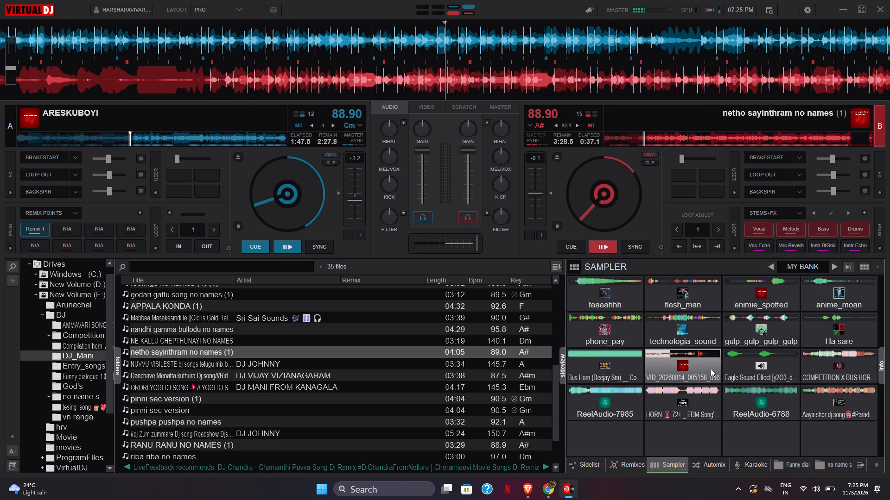
{"action": "left_click", "coordinate": [747, 398]}
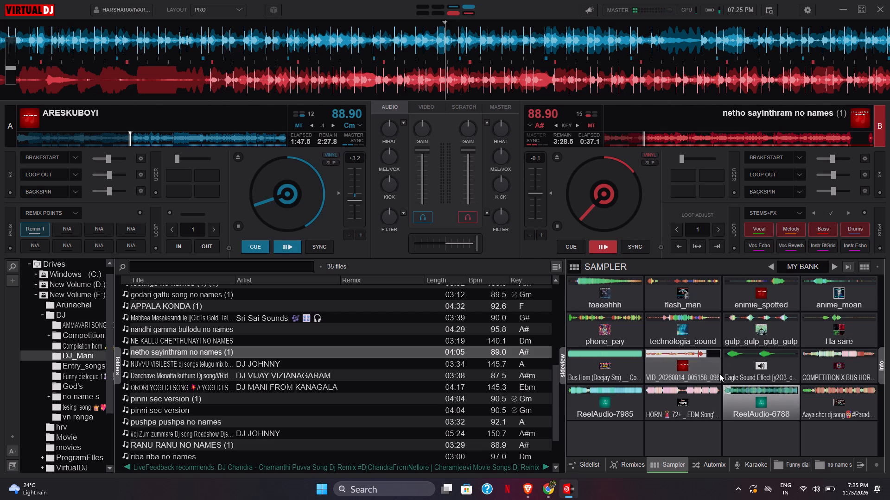
{"action": "left_click", "coordinate": [719, 371]}
{"action": "left_click", "coordinate": [737, 404]}
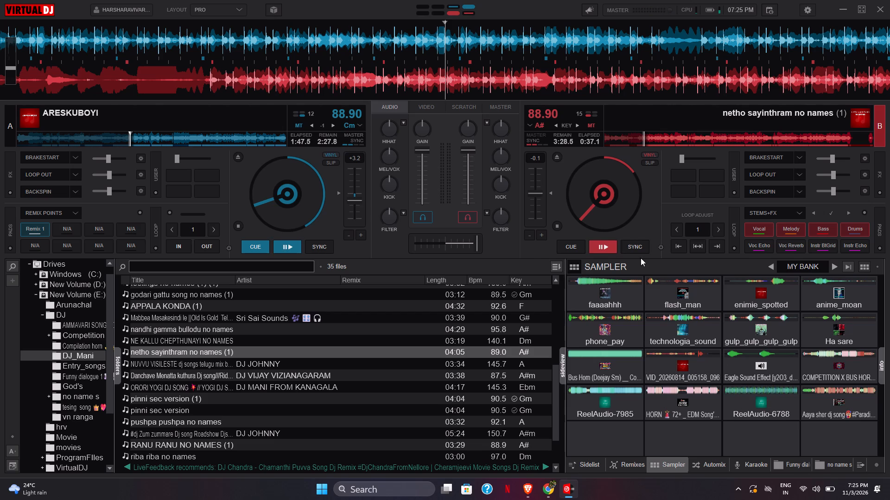
Resume deck B's track and trigger the enimie_spotted sample over it.
{"action": "left_click", "coordinate": [613, 251]}
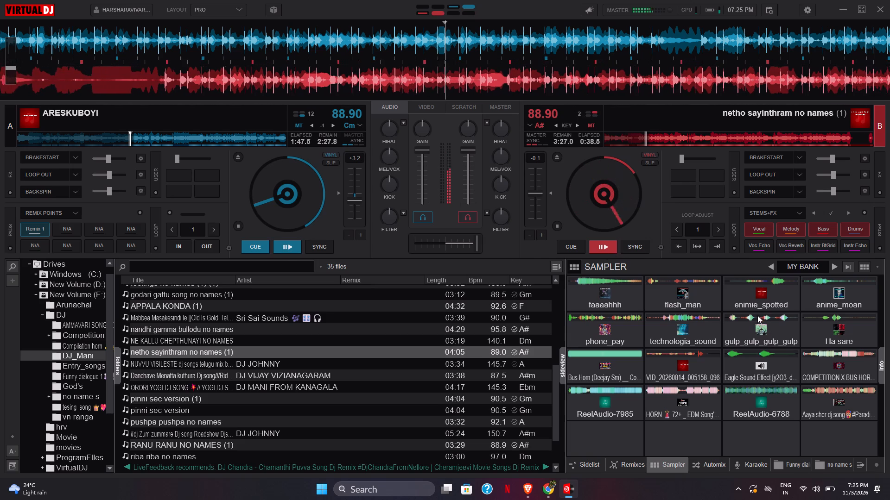
{"action": "left_click", "coordinate": [756, 306]}
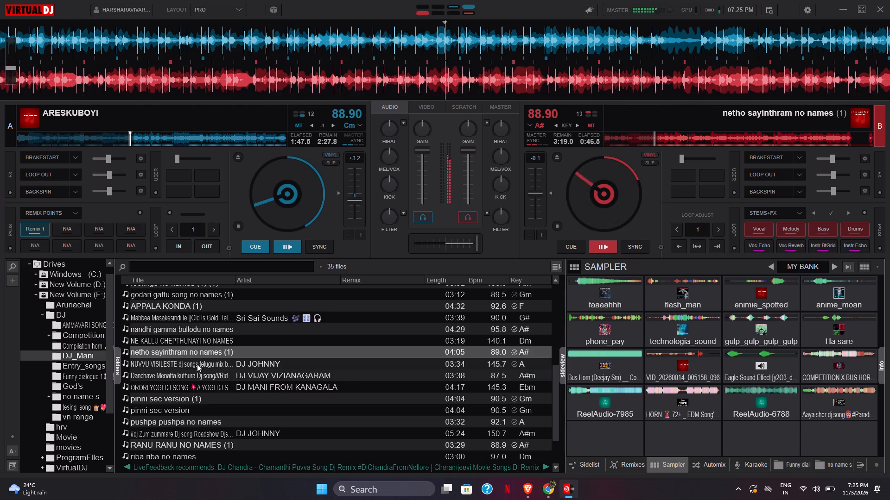
Load the song "NUVVU VISILESTE dj songs telugu mix by johnny" from the DJ_Mani folder onto deck A.
{"action": "left_click_drag", "start_coordinate": [196, 362], "coordinate": [260, 219]}
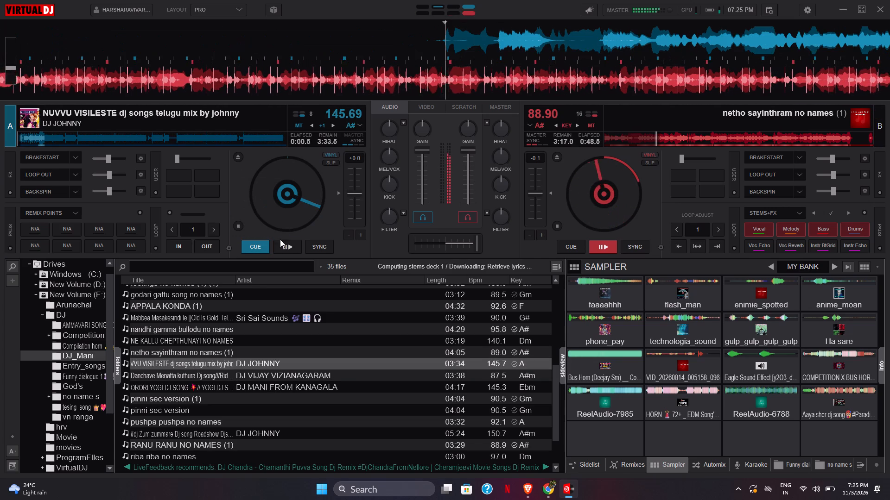
Start deck A's track and move the crossfader fully over to deck A.
{"action": "left_click", "coordinate": [280, 239]}
{"action": "left_click_drag", "start_coordinate": [433, 241], "coordinate": [304, 256]}
{"action": "left_click", "coordinate": [284, 250]}
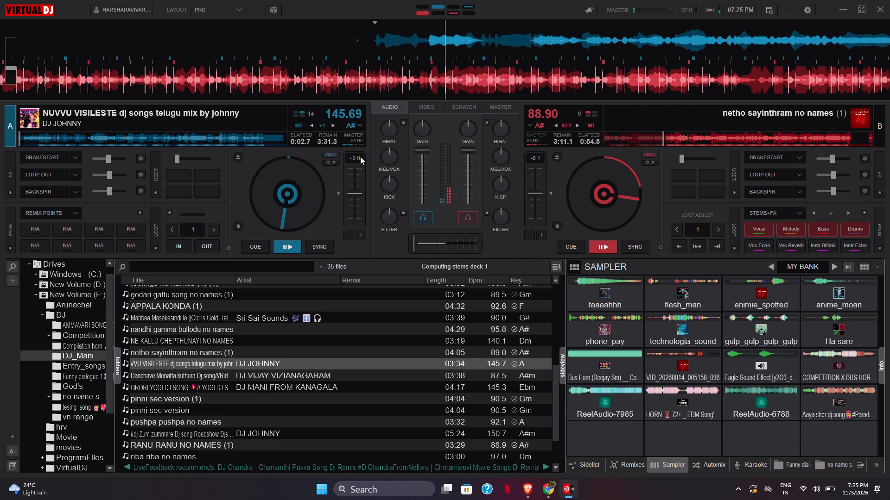
Examine the keyboard mapping in the Controllers settings.
{"action": "left_click", "coordinate": [807, 10]}
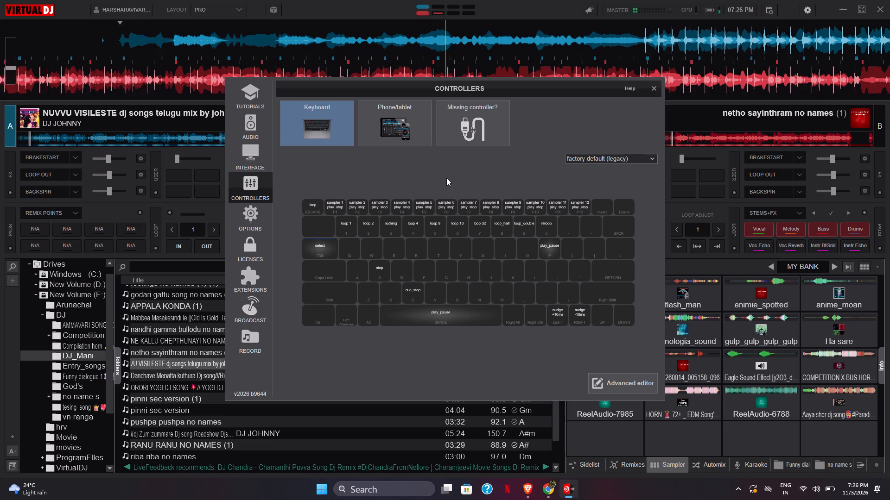
{"action": "left_click", "coordinate": [655, 94]}
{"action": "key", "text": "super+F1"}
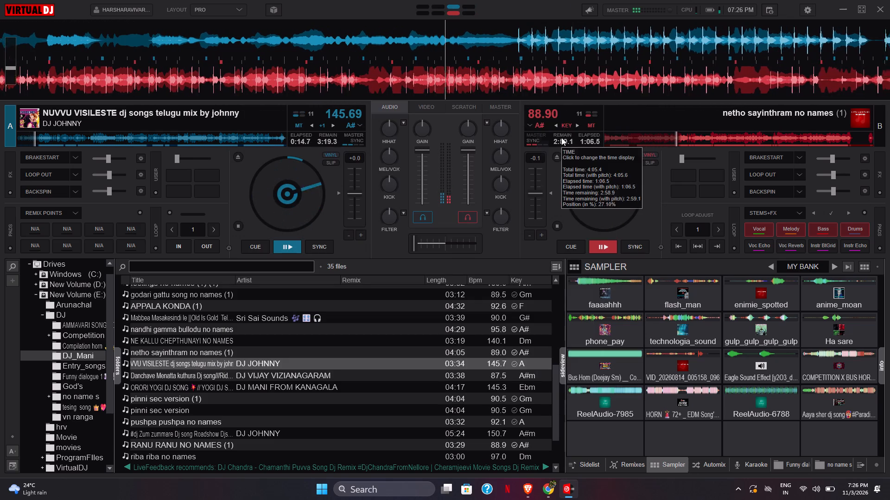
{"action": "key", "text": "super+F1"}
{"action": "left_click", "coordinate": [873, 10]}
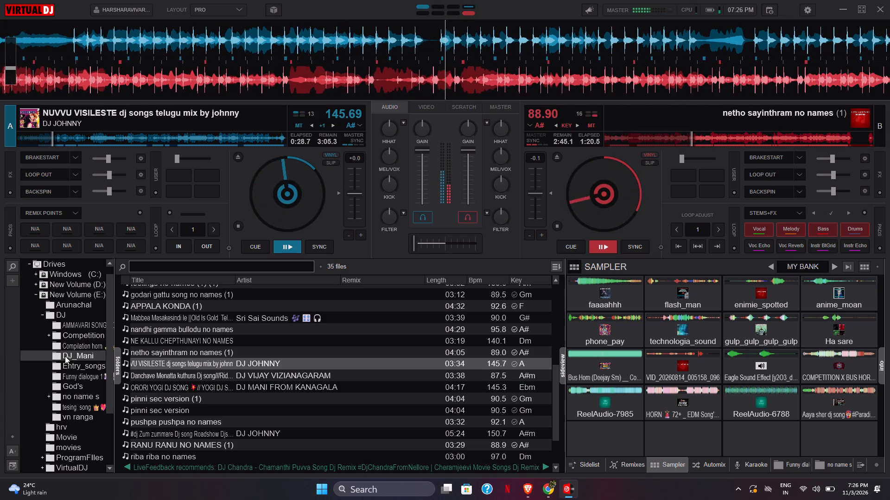
Browse the AMMAVARI SONG, Competition, Entry_songs and no name s folders for the next song to play.
{"action": "left_click", "coordinate": [89, 329]}
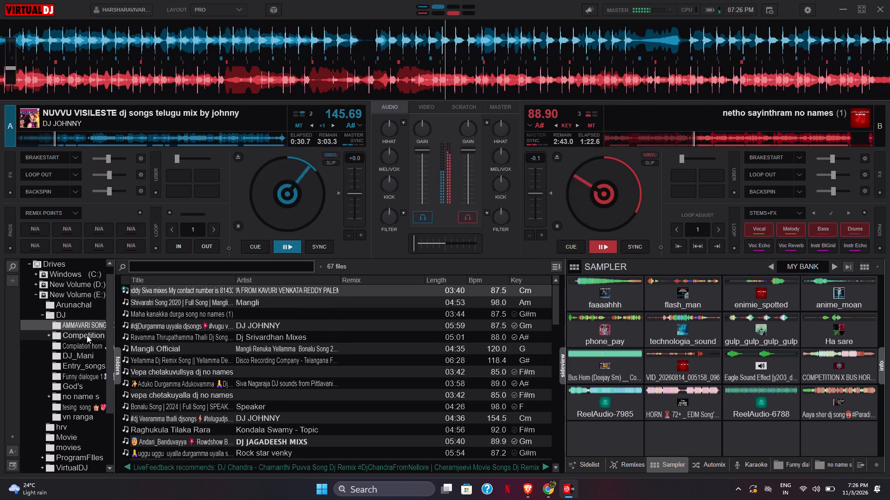
{"action": "left_click", "coordinate": [86, 336]}
{"action": "left_click", "coordinate": [85, 344]}
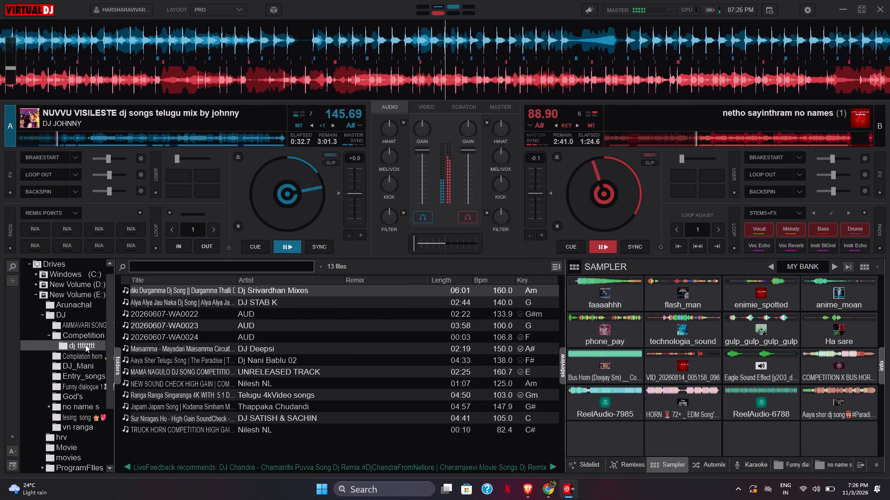
{"action": "left_click", "coordinate": [86, 378]}
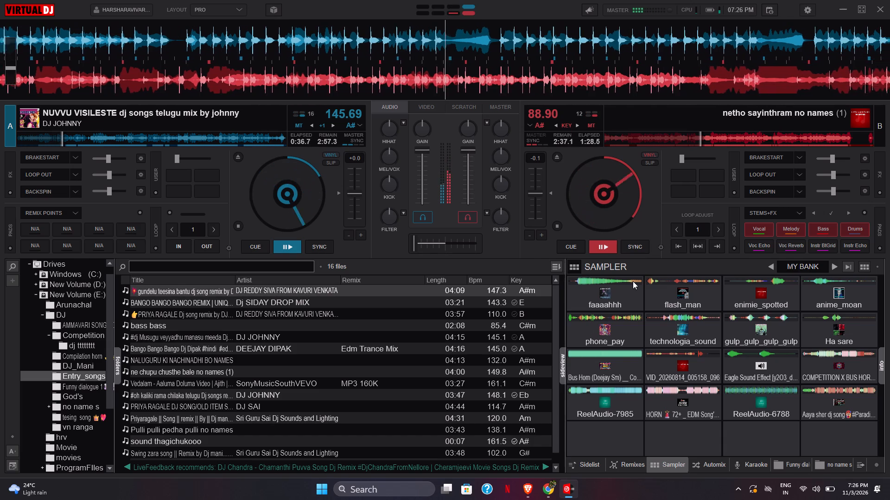
{"action": "left_click", "coordinate": [633, 281]}
{"action": "left_click", "coordinate": [633, 281]}
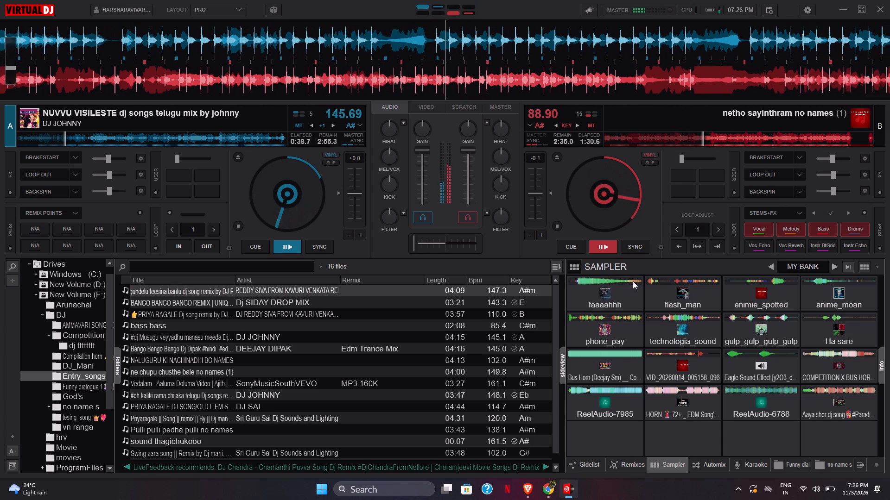
{"action": "scroll", "coordinate": [260, 394], "scroll_direction": "down", "scroll_amount": 3}
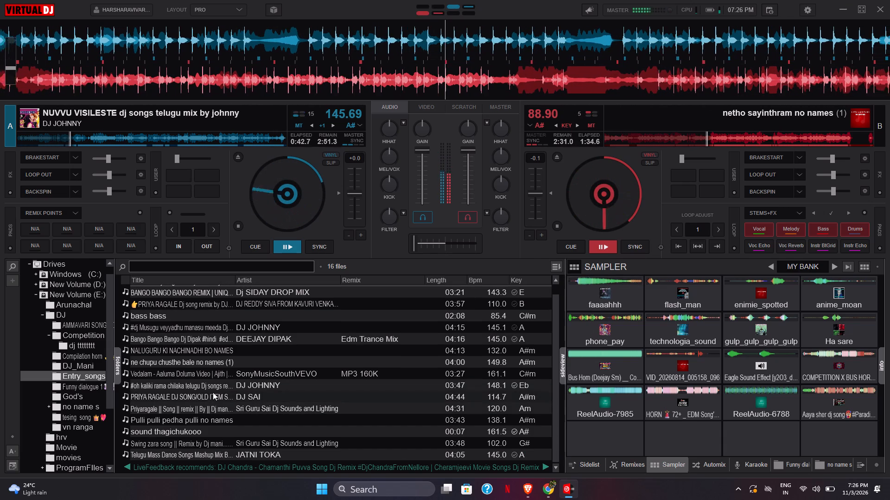
{"action": "left_click_drag", "start_coordinate": [206, 395], "coordinate": [375, 371]}
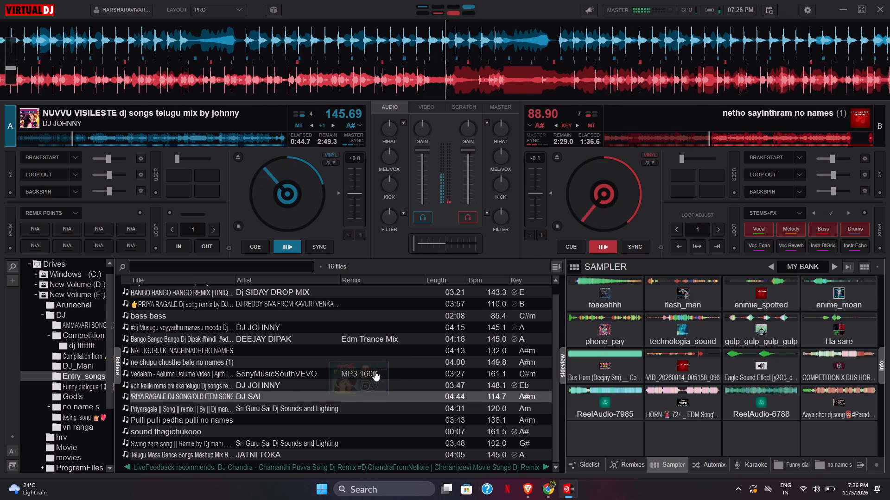
{"action": "left_click_drag", "start_coordinate": [375, 371], "coordinate": [277, 407]}
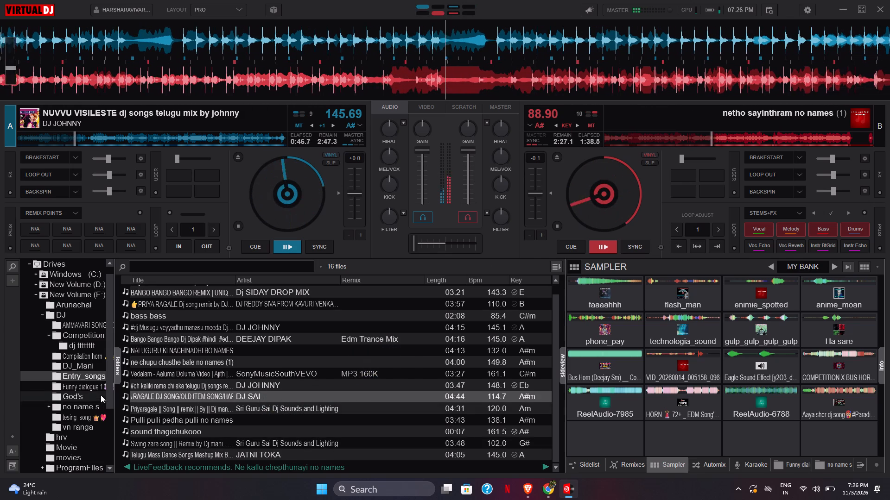
{"action": "left_click", "coordinate": [78, 406]}
{"action": "scroll", "coordinate": [213, 418], "scroll_direction": "down", "scroll_amount": 1}
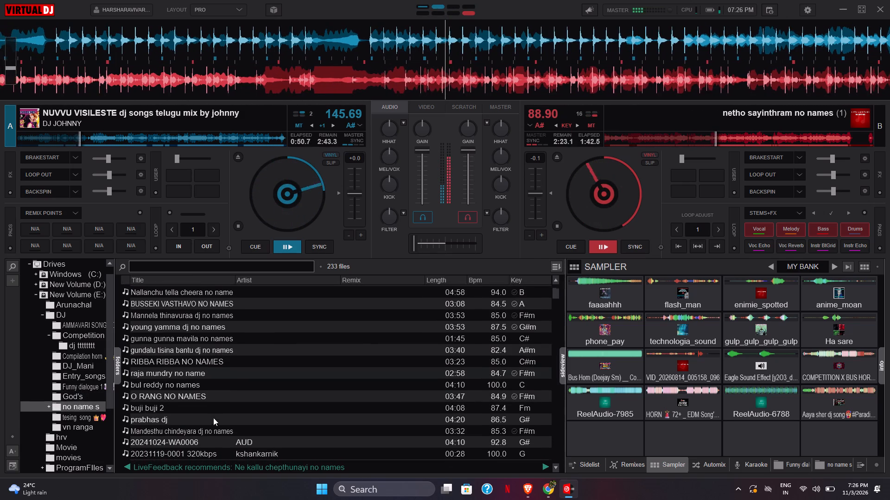
{"action": "scroll", "coordinate": [213, 418], "scroll_direction": "down", "scroll_amount": 2}
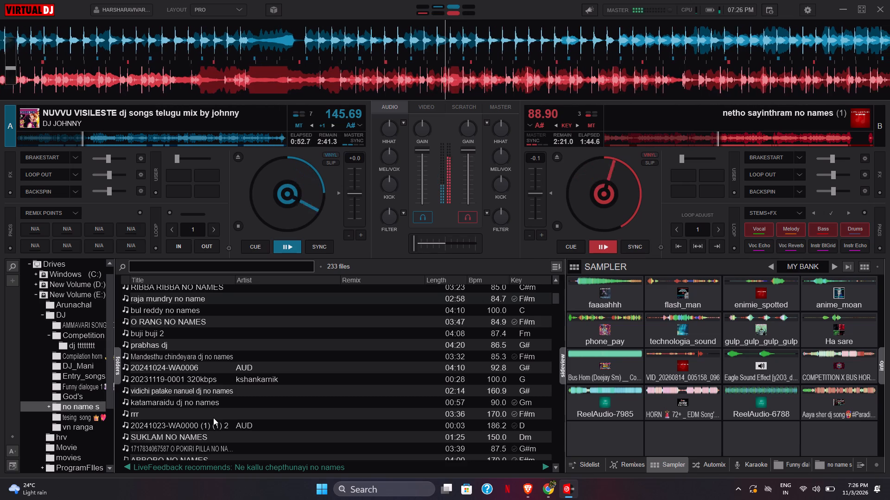
{"action": "scroll", "coordinate": [213, 418], "scroll_direction": "down", "scroll_amount": 2}
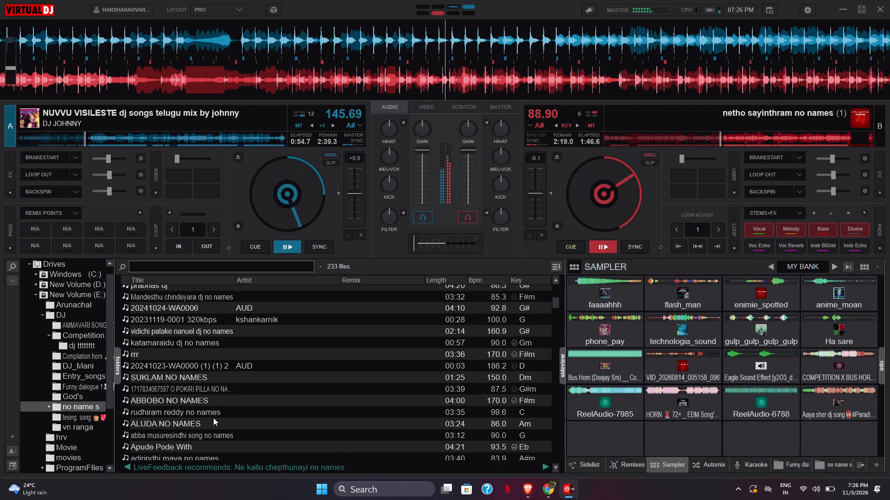
{"action": "scroll", "coordinate": [213, 418], "scroll_direction": "down", "scroll_amount": 2}
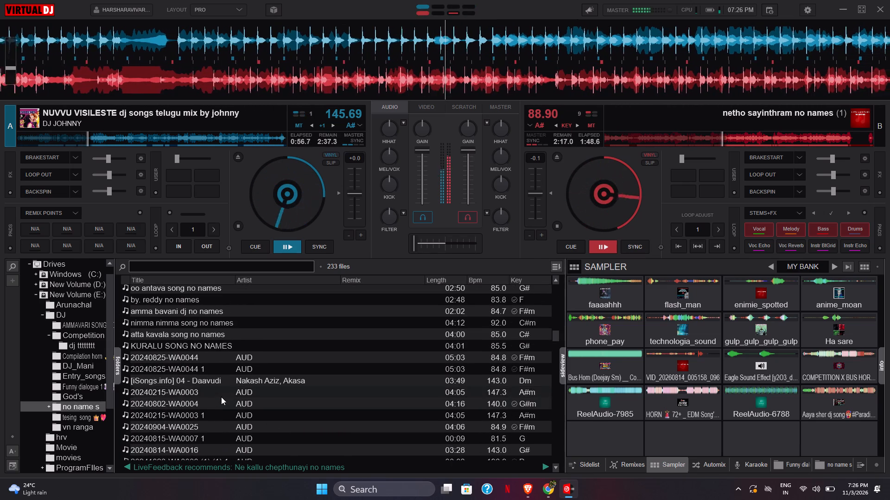
{"action": "scroll", "coordinate": [221, 397], "scroll_direction": "down", "scroll_amount": 6}
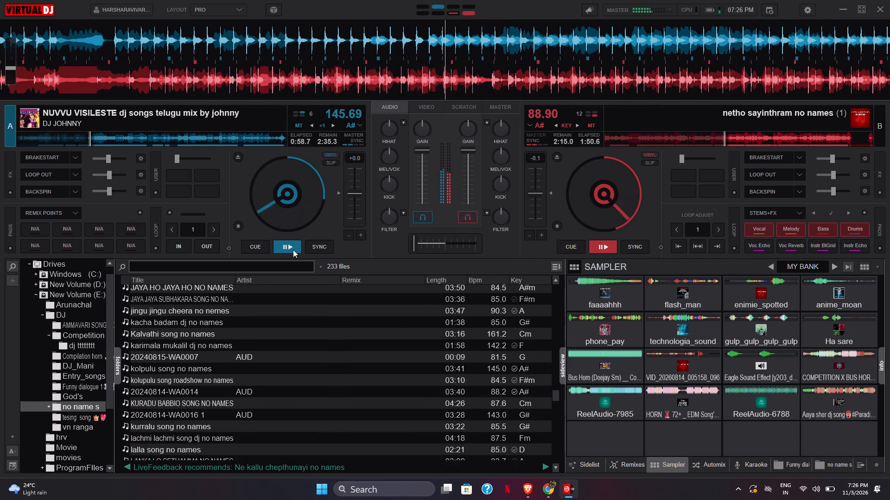
Pause deck A's track and close VirtualDJ.
{"action": "left_click", "coordinate": [293, 250]}
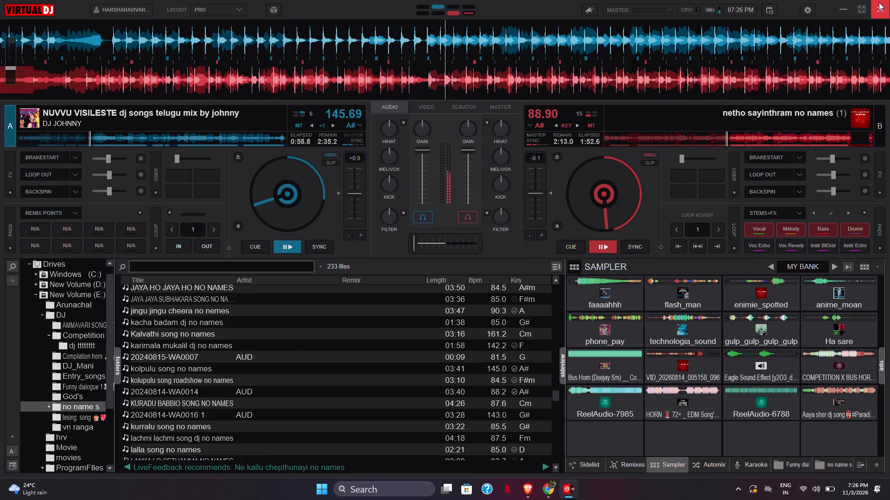
{"action": "left_click", "coordinate": [879, 2]}
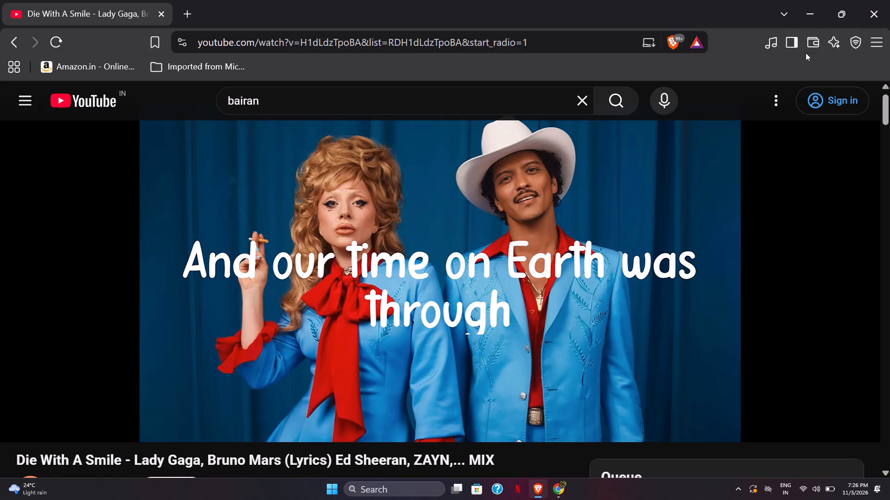
In the Brave browser, resume the "Die With A Smile" lyrics mix video on YouTube.
{"action": "left_click", "coordinate": [742, 129]}
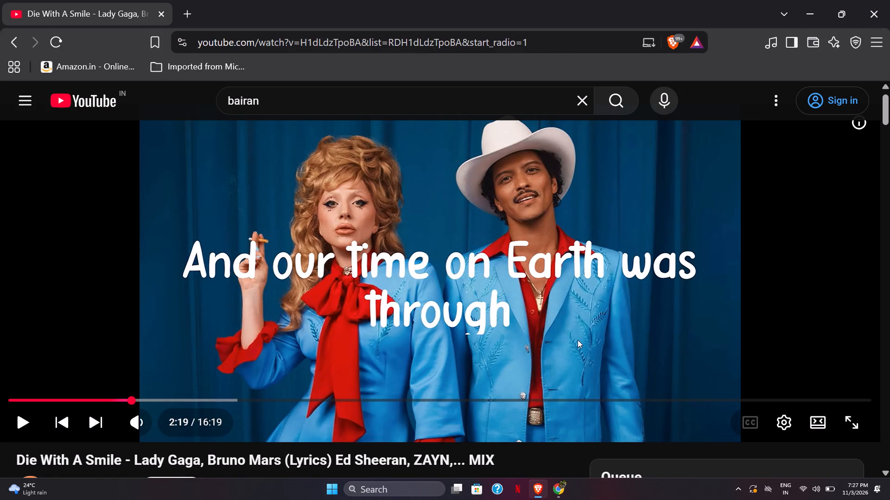
{"action": "left_click", "coordinate": [578, 340]}
Raise the YouTube video's volume to 100%.
{"action": "key", "text": "Up"}
{"action": "key", "text": "Up"}
{"action": "key", "text": "Up"}
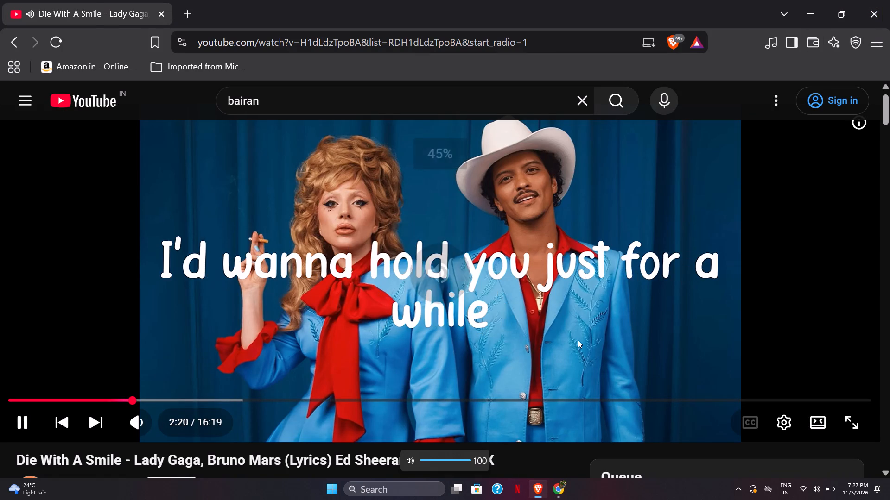
{"action": "key", "text": "Up"}
{"action": "key", "text": "Up"}
{"action": "key", "text": "Up"}
{"action": "key", "text": "Up"}
{"action": "key", "text": "Up"}
{"action": "key", "text": "Up"}
{"action": "key", "text": "Up"}
{"action": "key", "text": "Up"}
{"action": "key", "text": "Up"}
{"action": "key", "text": "Up"}
{"action": "key", "text": "Up"}
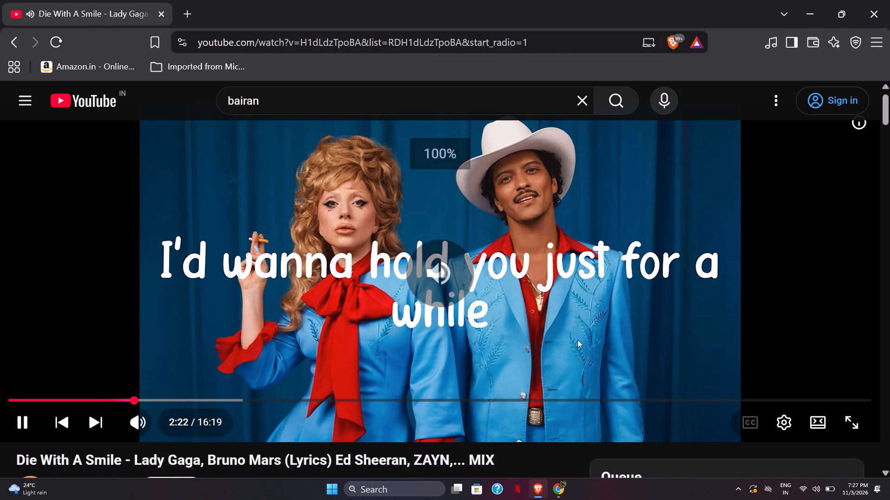